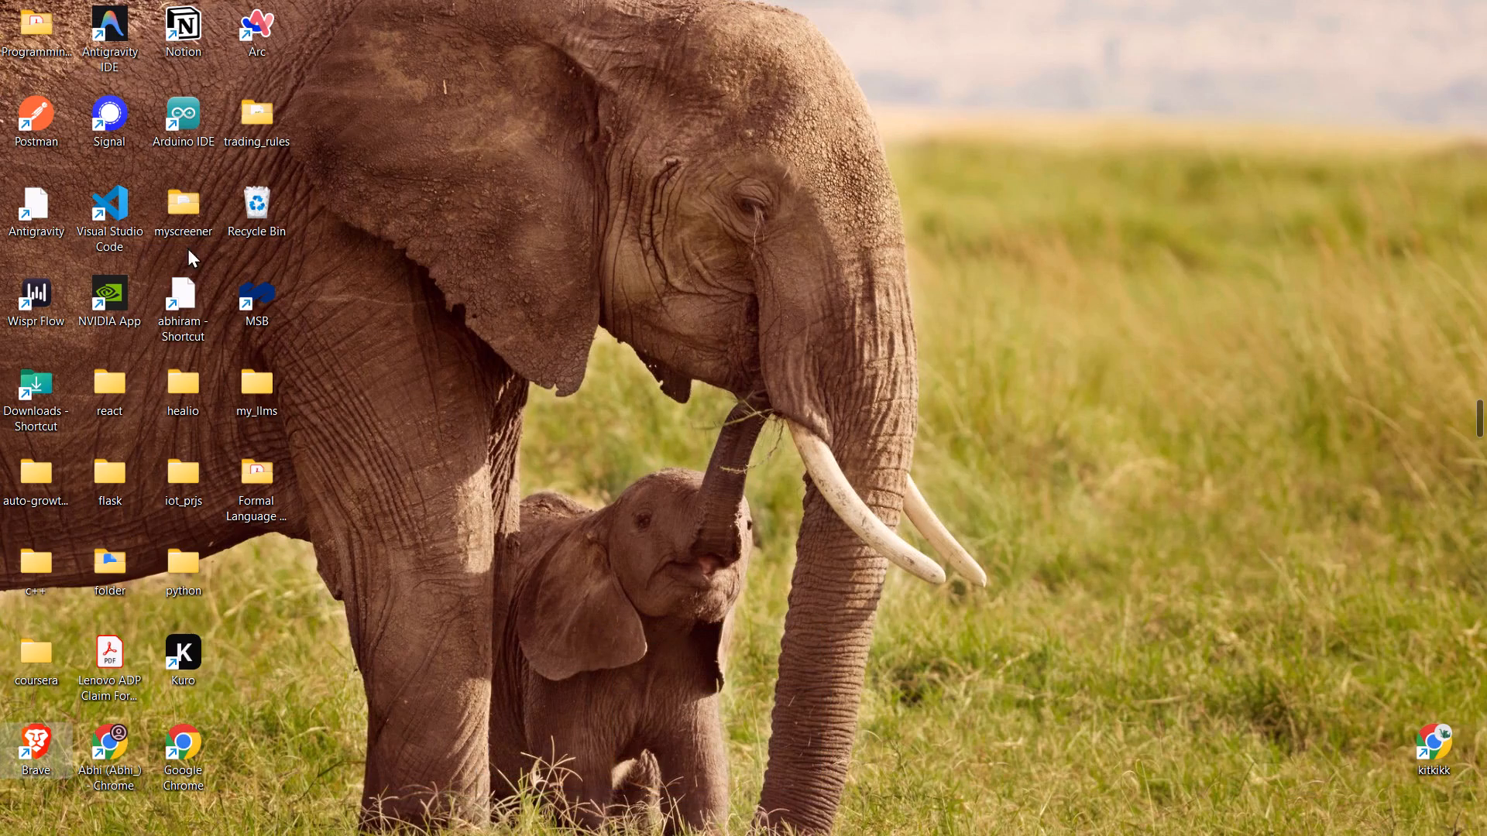
Switch to the Brave browser, bring up the SENSEX chart tab and dismiss the indicator templates tip.
click(28, 747)
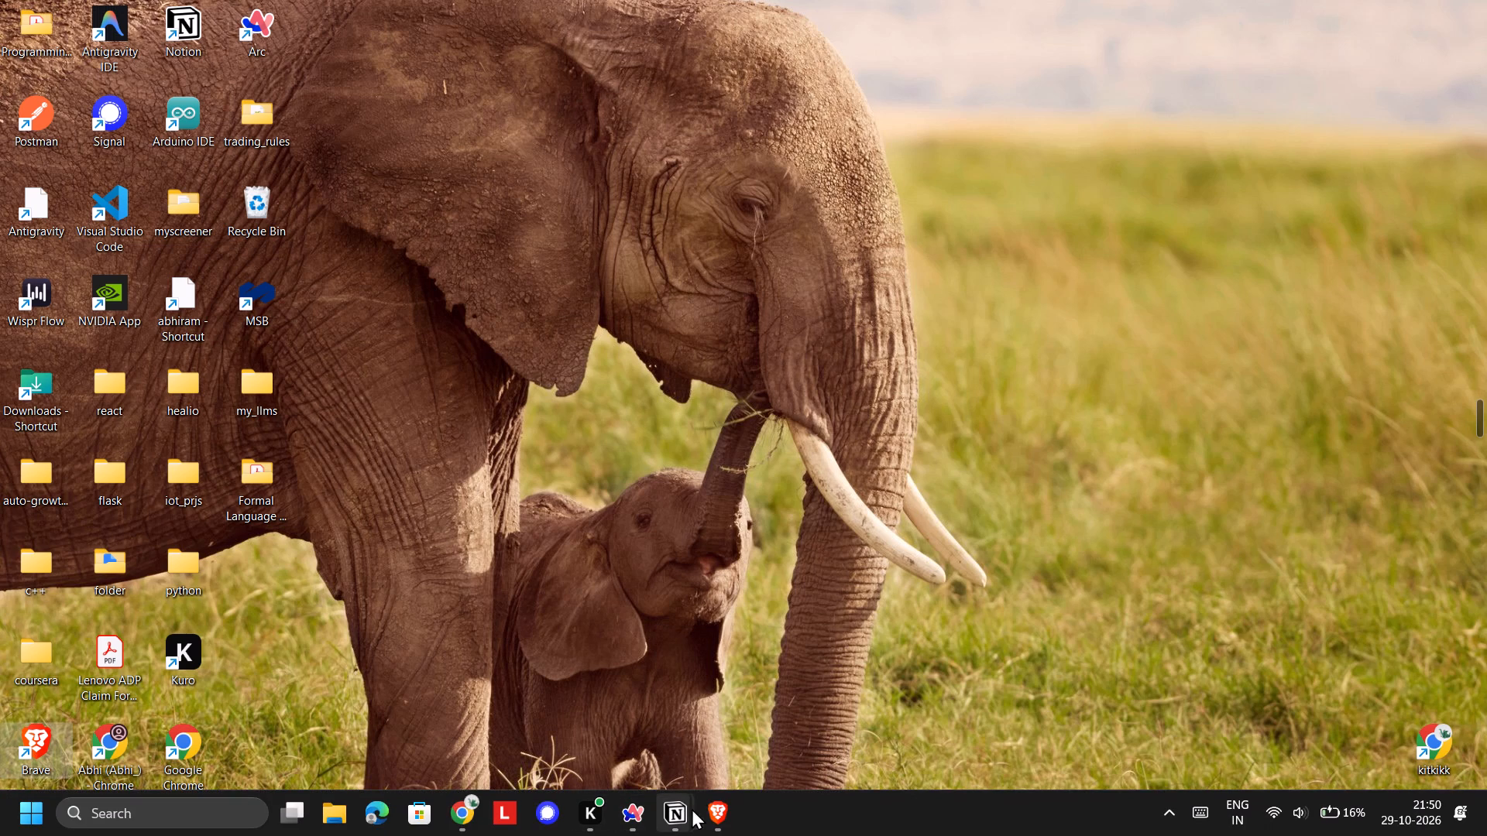
click(706, 725)
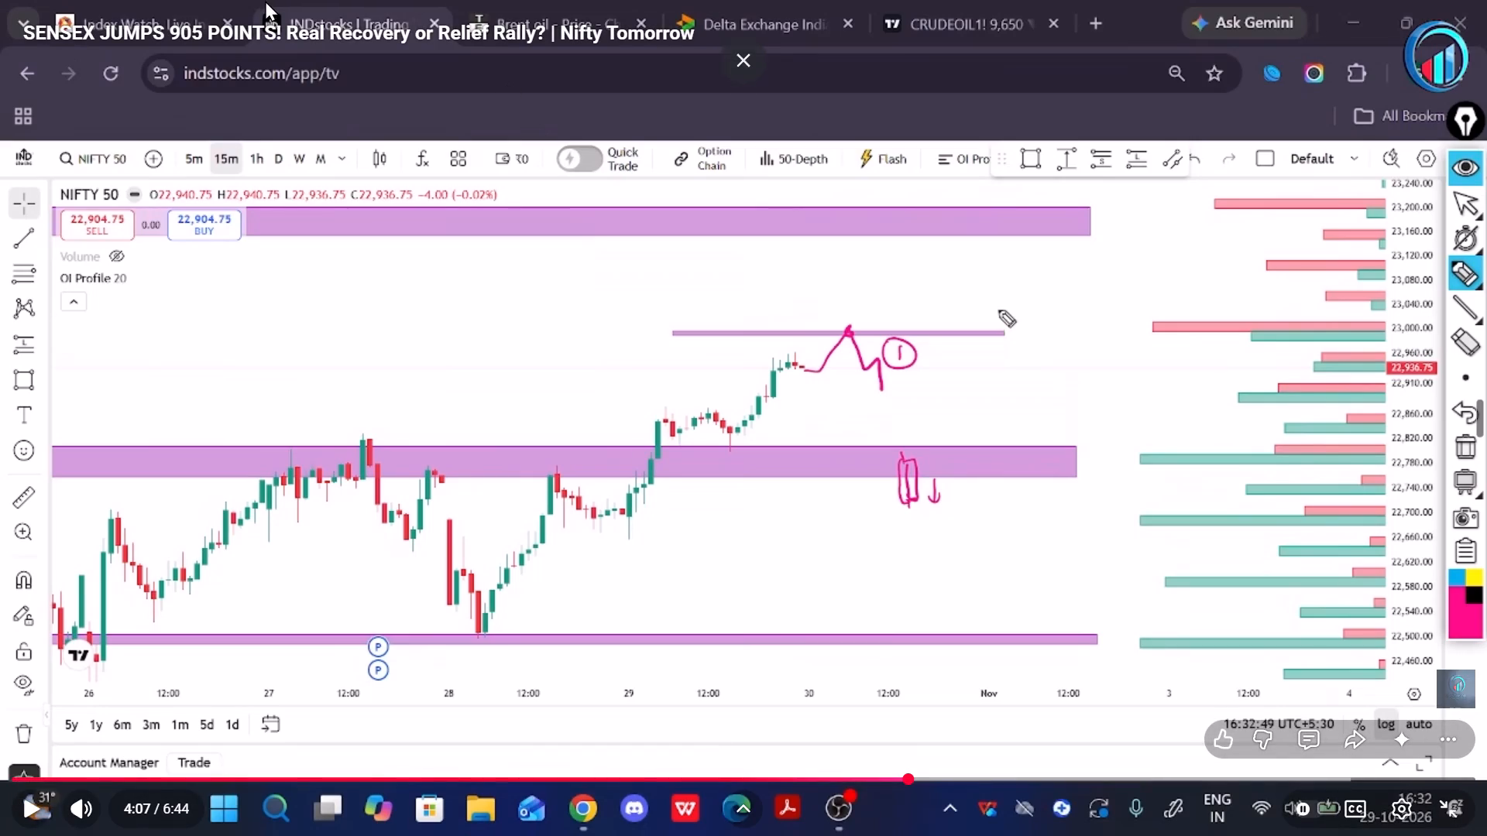
click(744, 62)
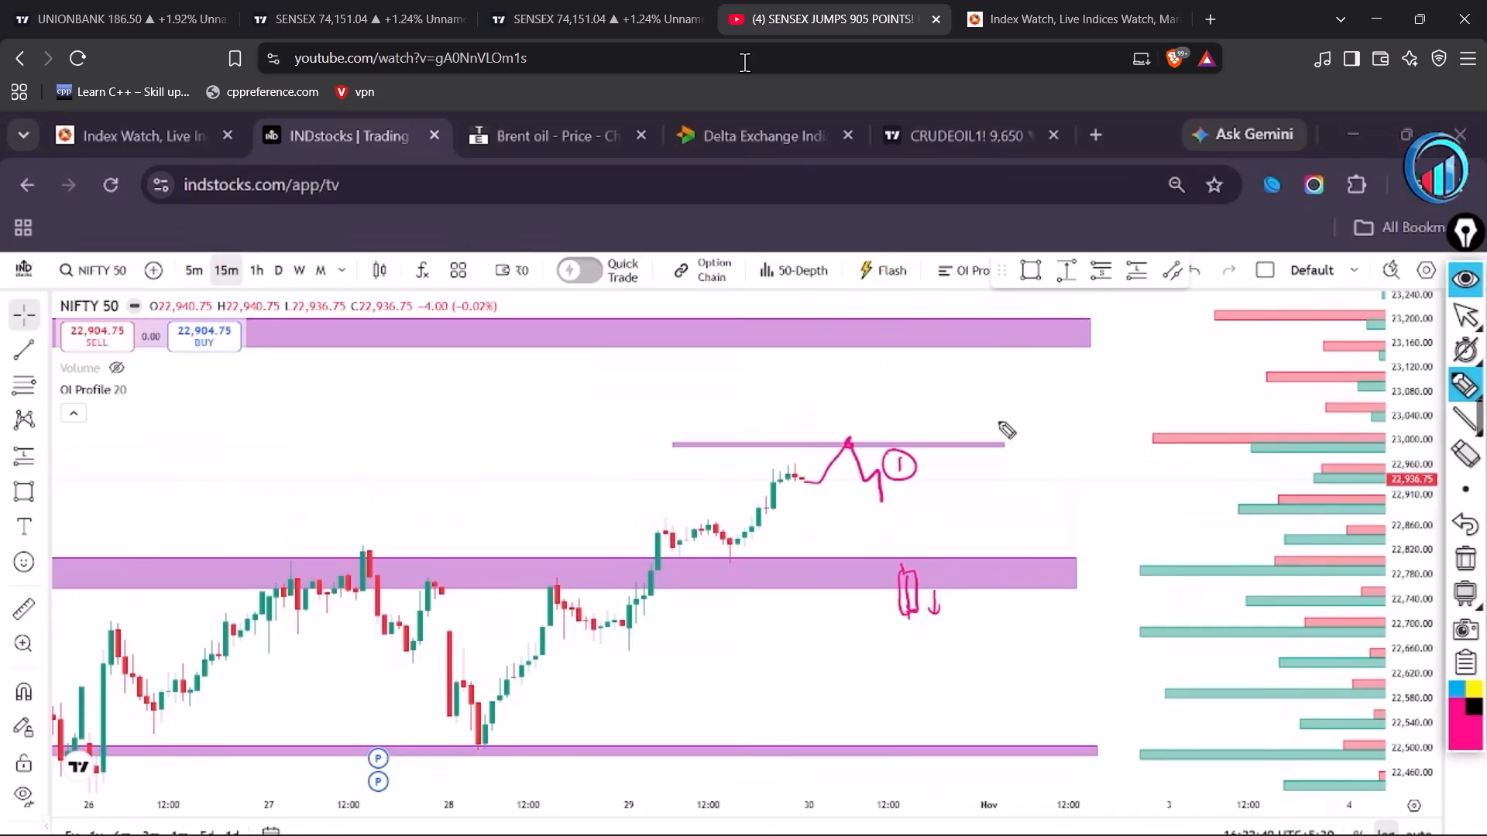
click(379, 0)
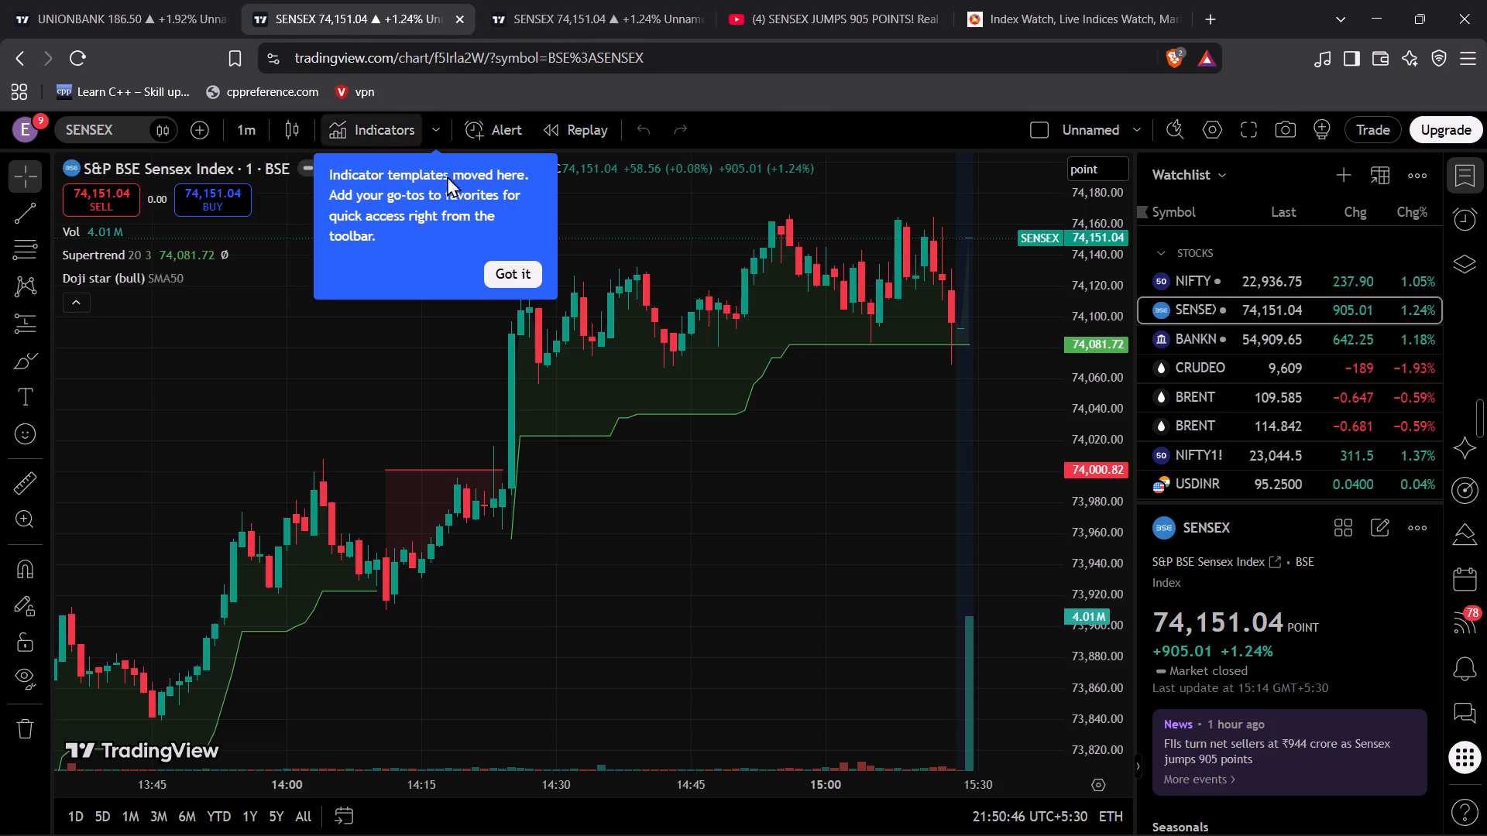
click(530, 279)
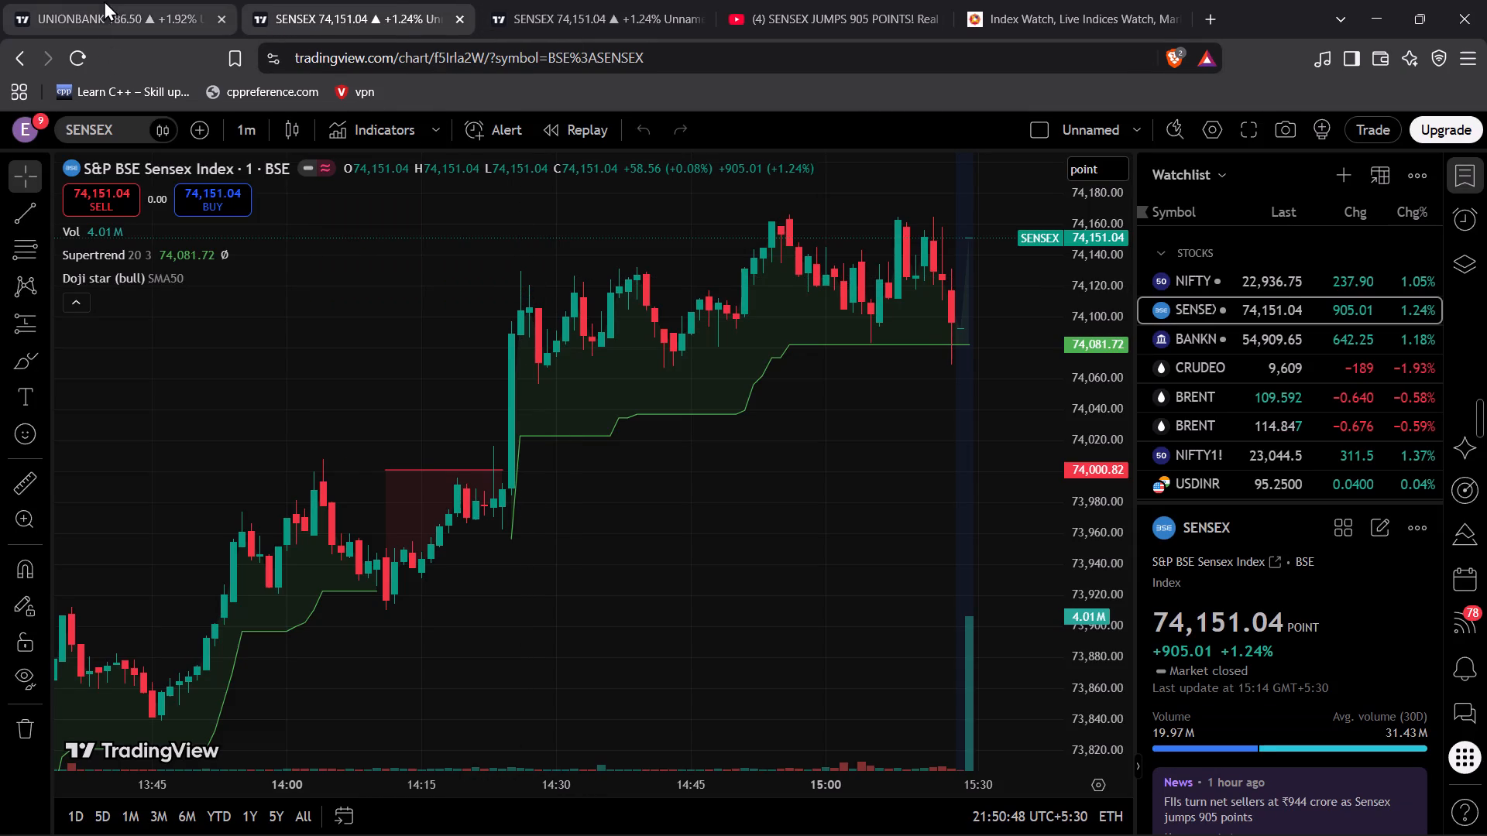
Close the UNIONBANK chart tab and load NIFTY from the watchlist into the remaining chart.
click(220, 21)
click(1186, 282)
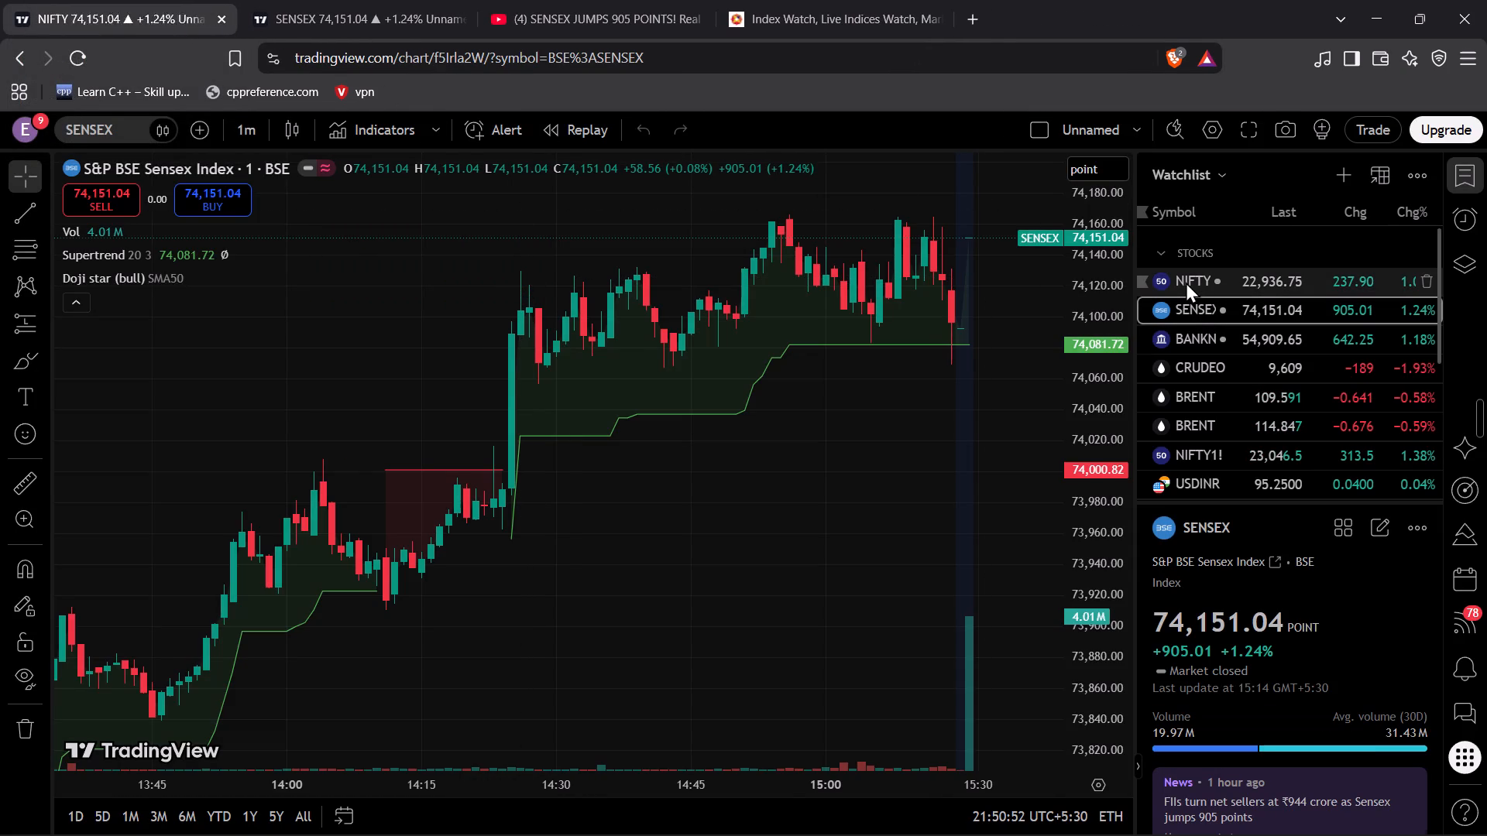
Draw a rectangle above the latest NIFTY candles, from about 23,003 to 23,019, spanning 29 Oct 15:13 to 30 Oct 09:21.
scroll(1115, 426, down, 4)
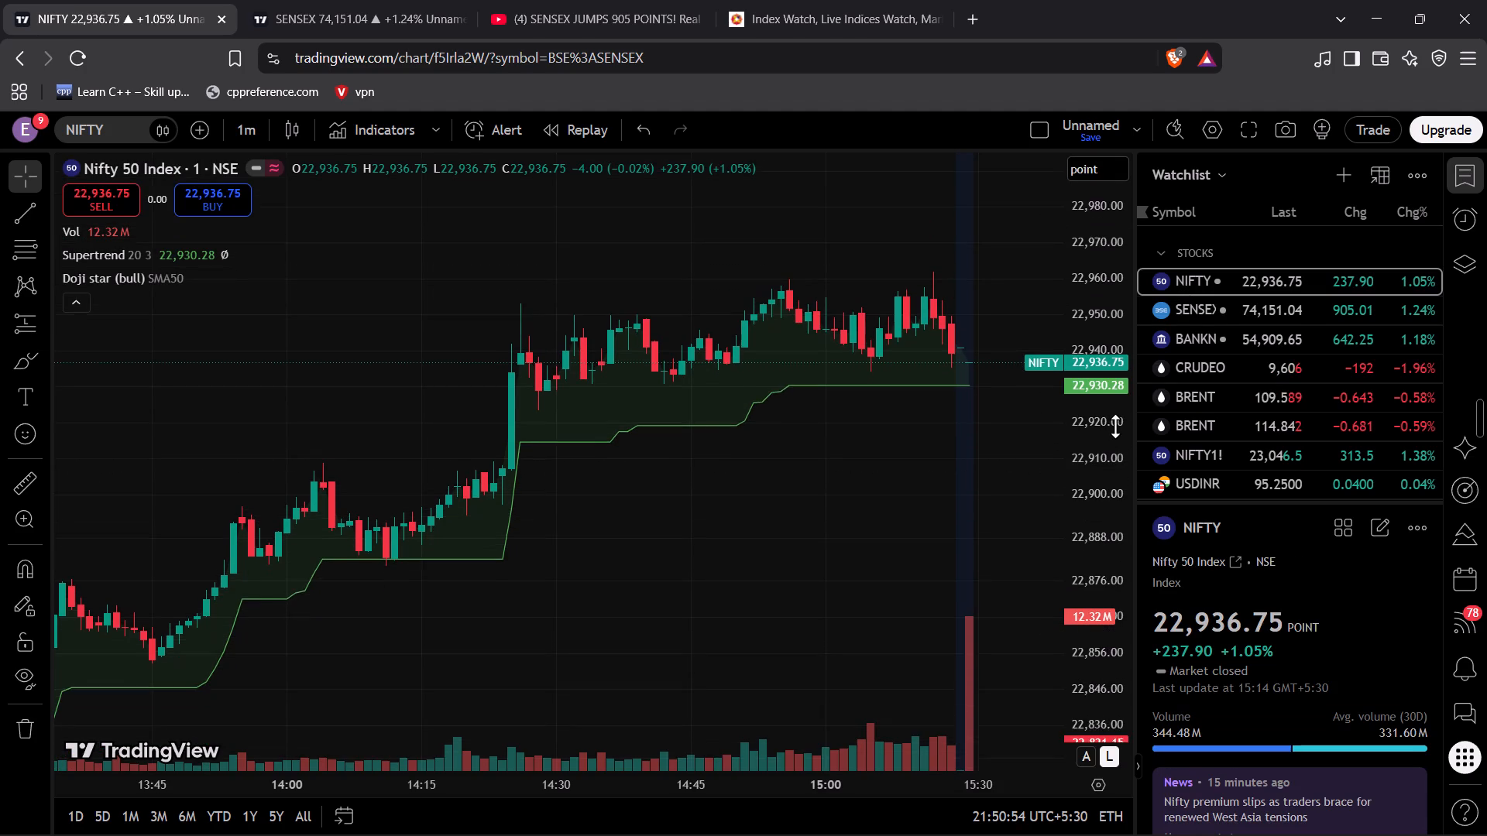
scroll(1115, 426, down, 6)
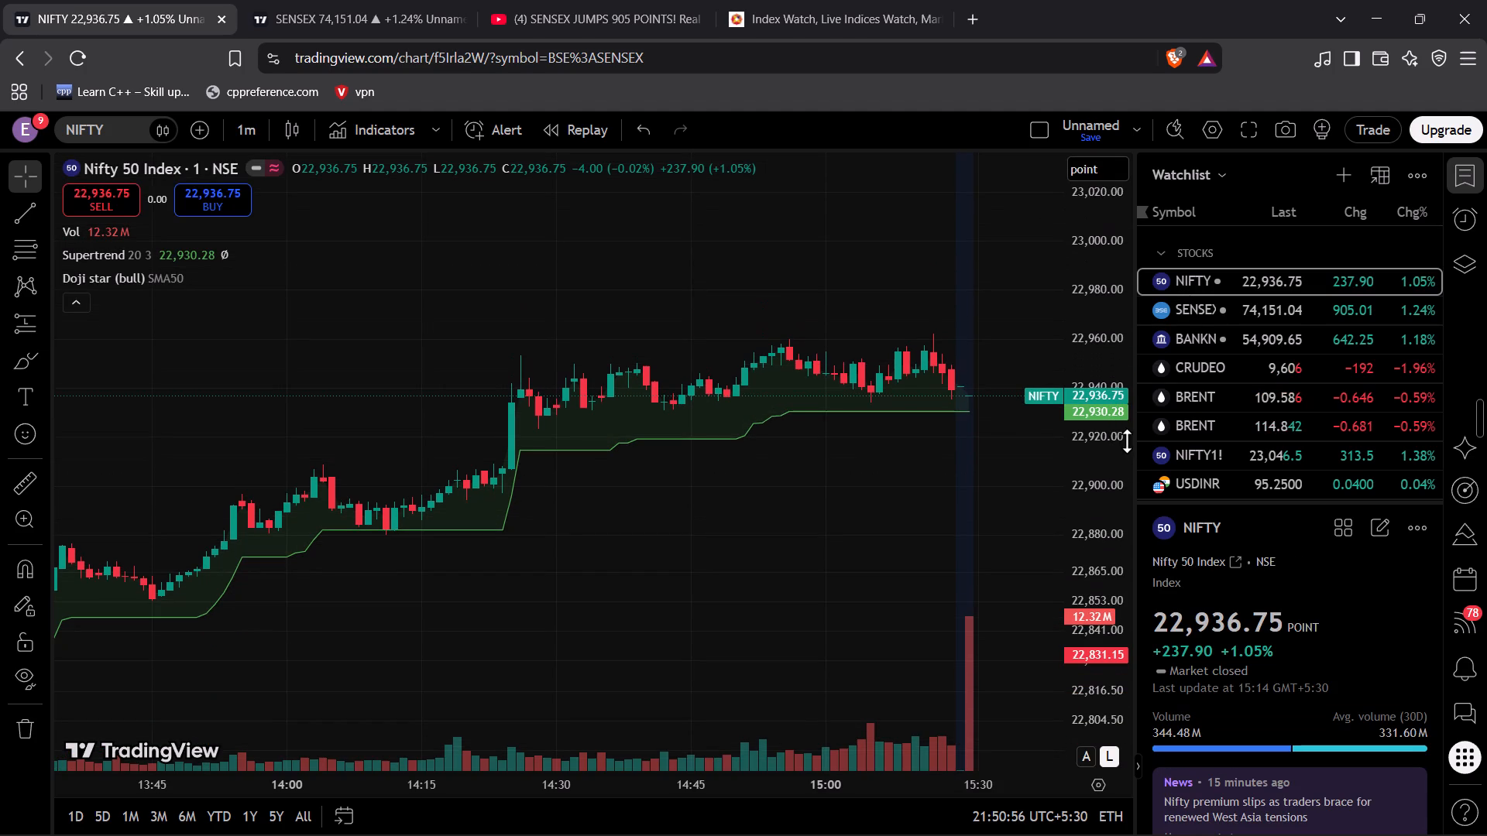
scroll(1099, 338, down, 2)
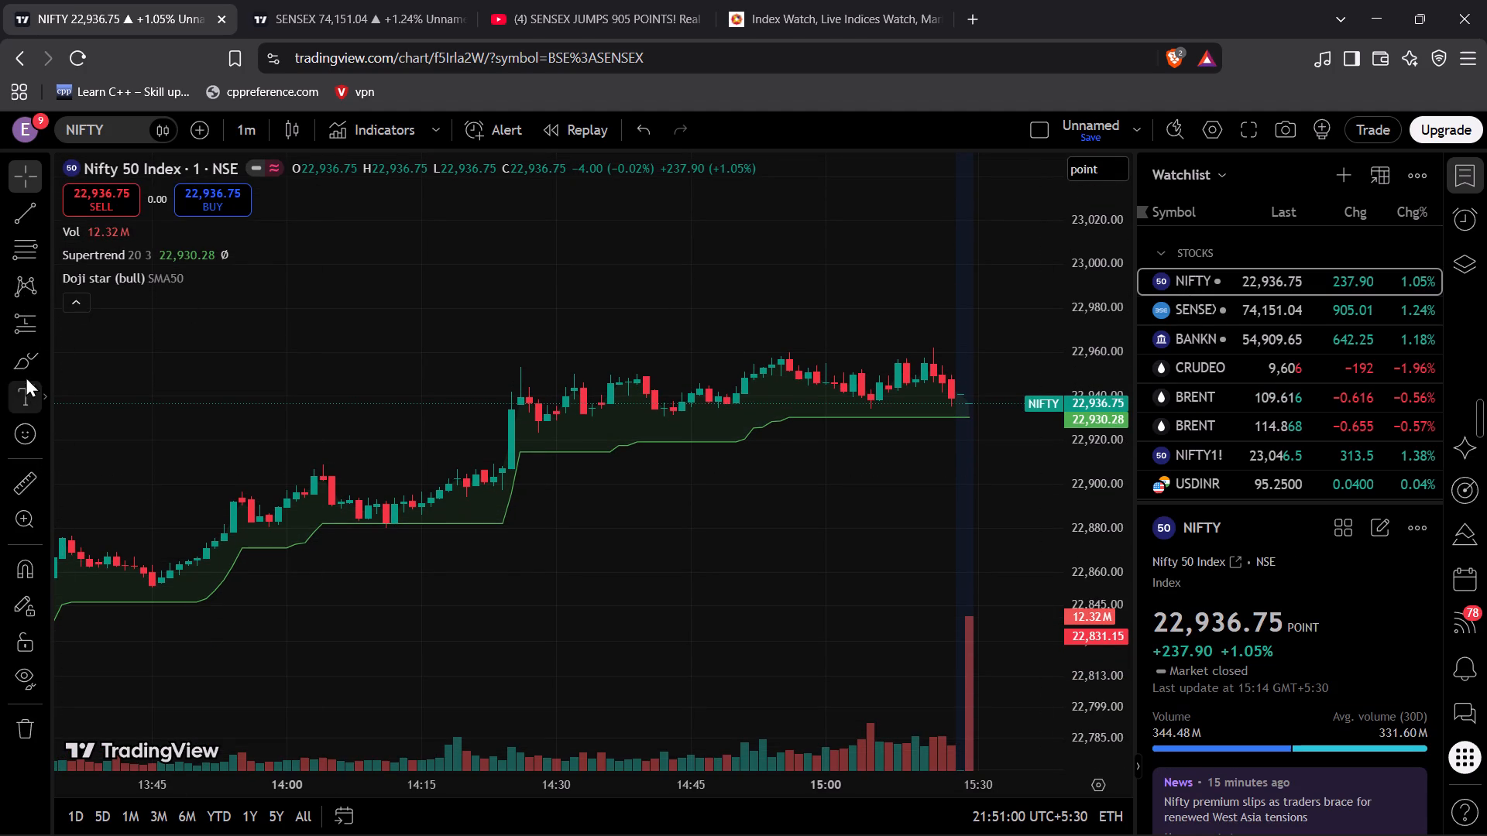
click(41, 361)
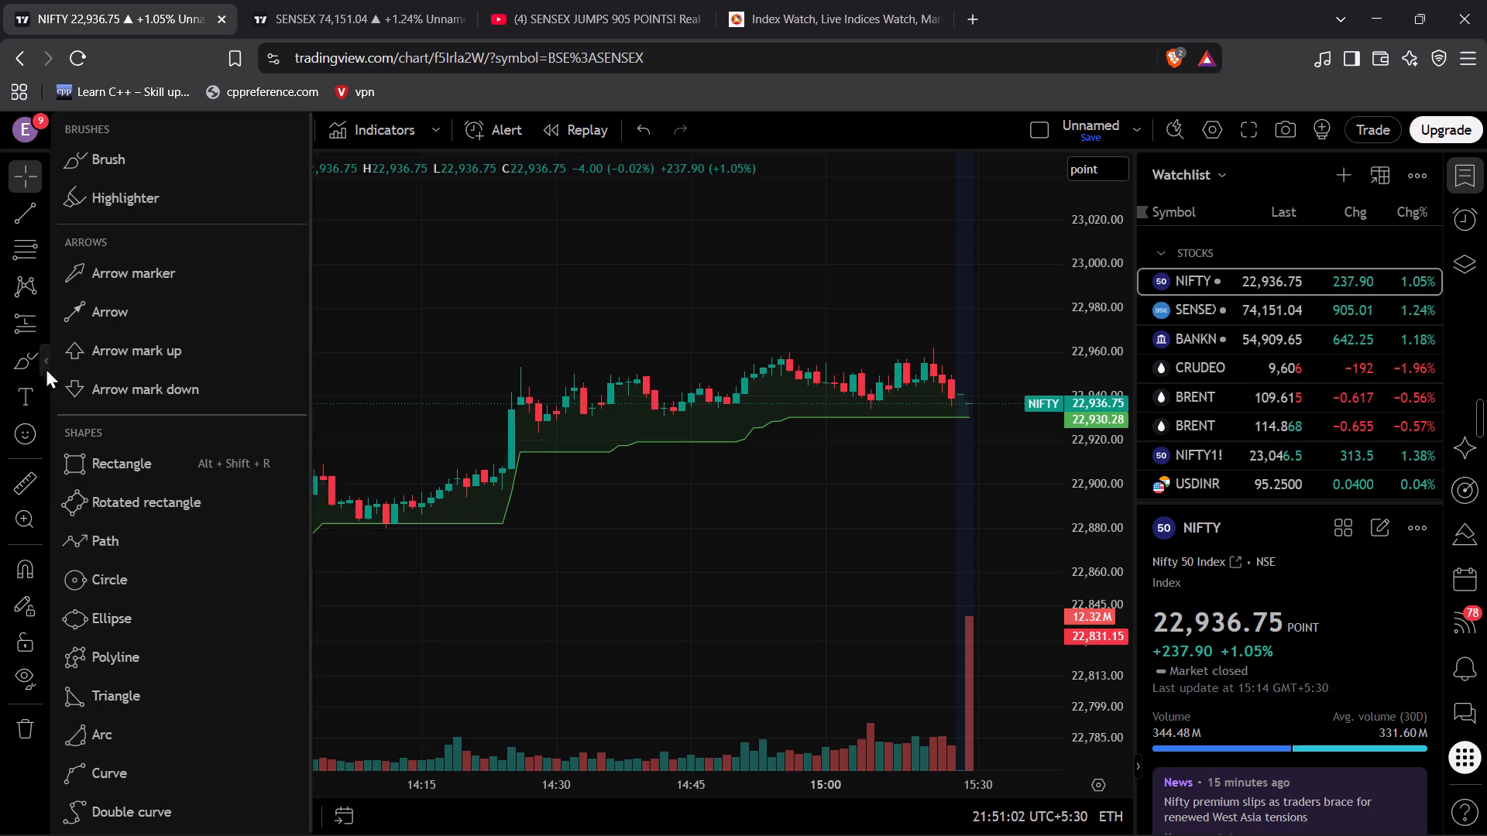
click(104, 461)
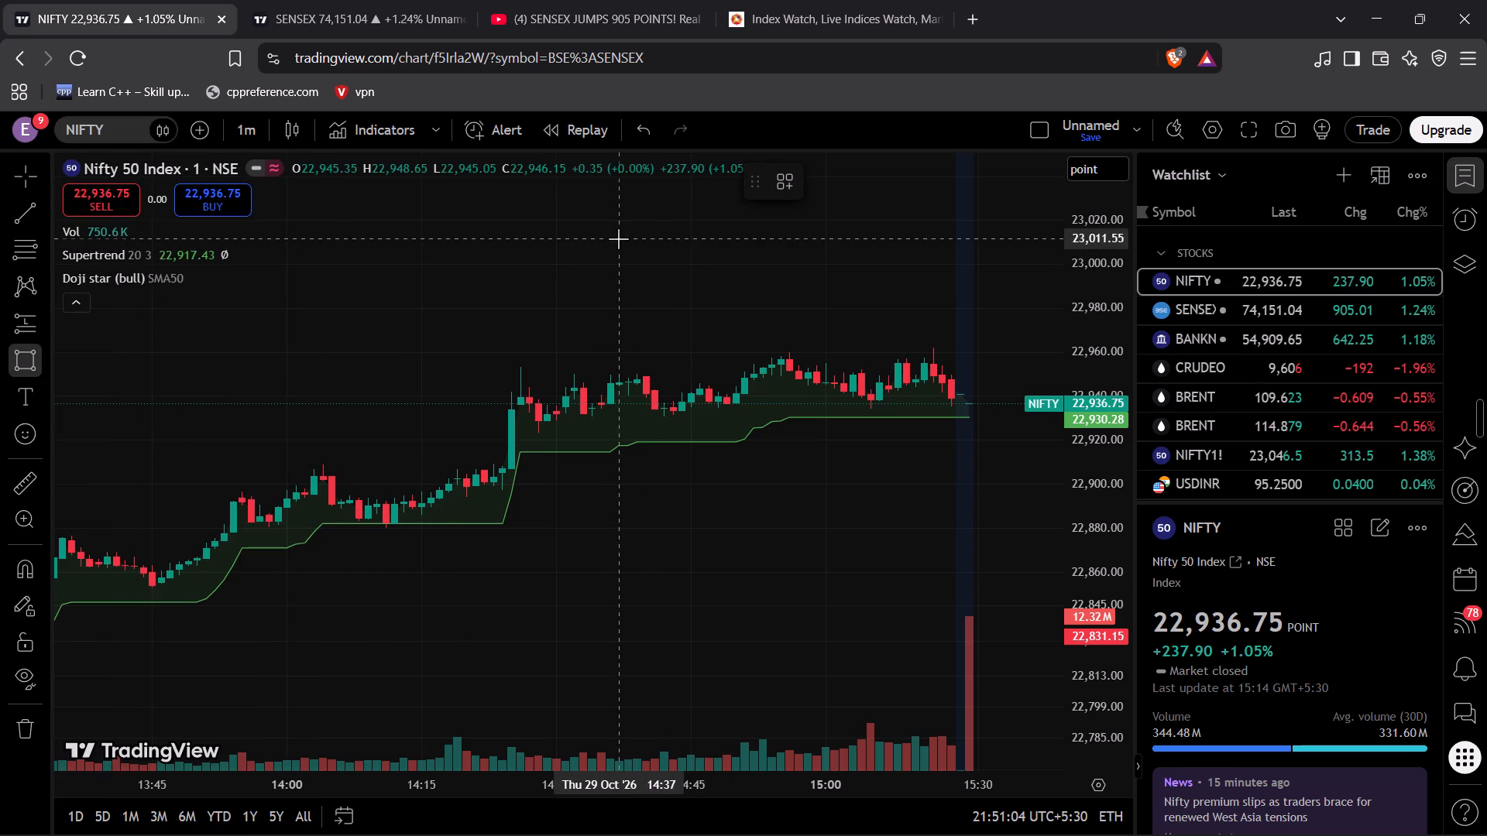
scroll(1109, 286, down, 1)
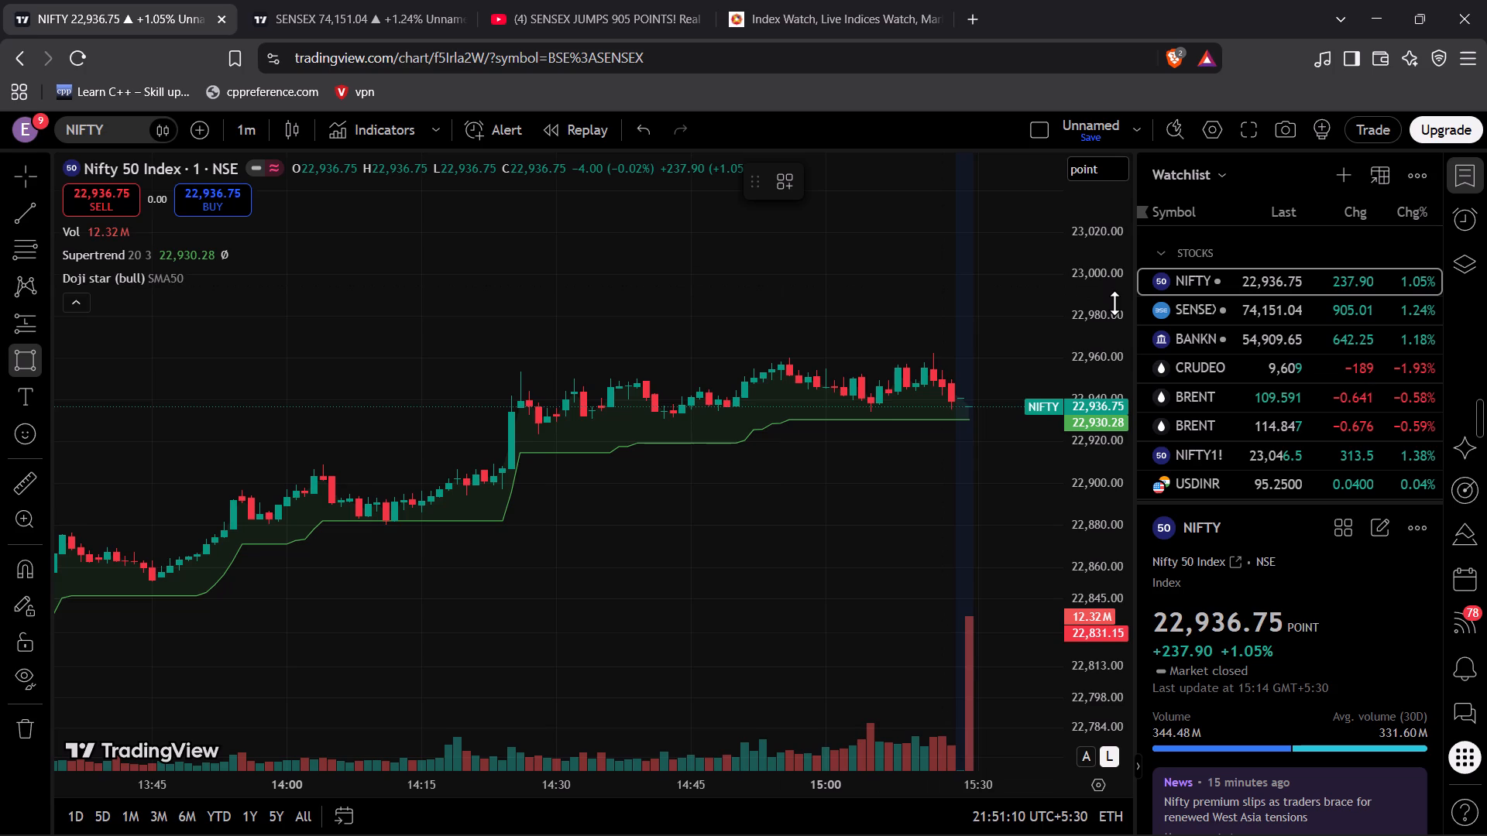
scroll(1114, 303, down, 6)
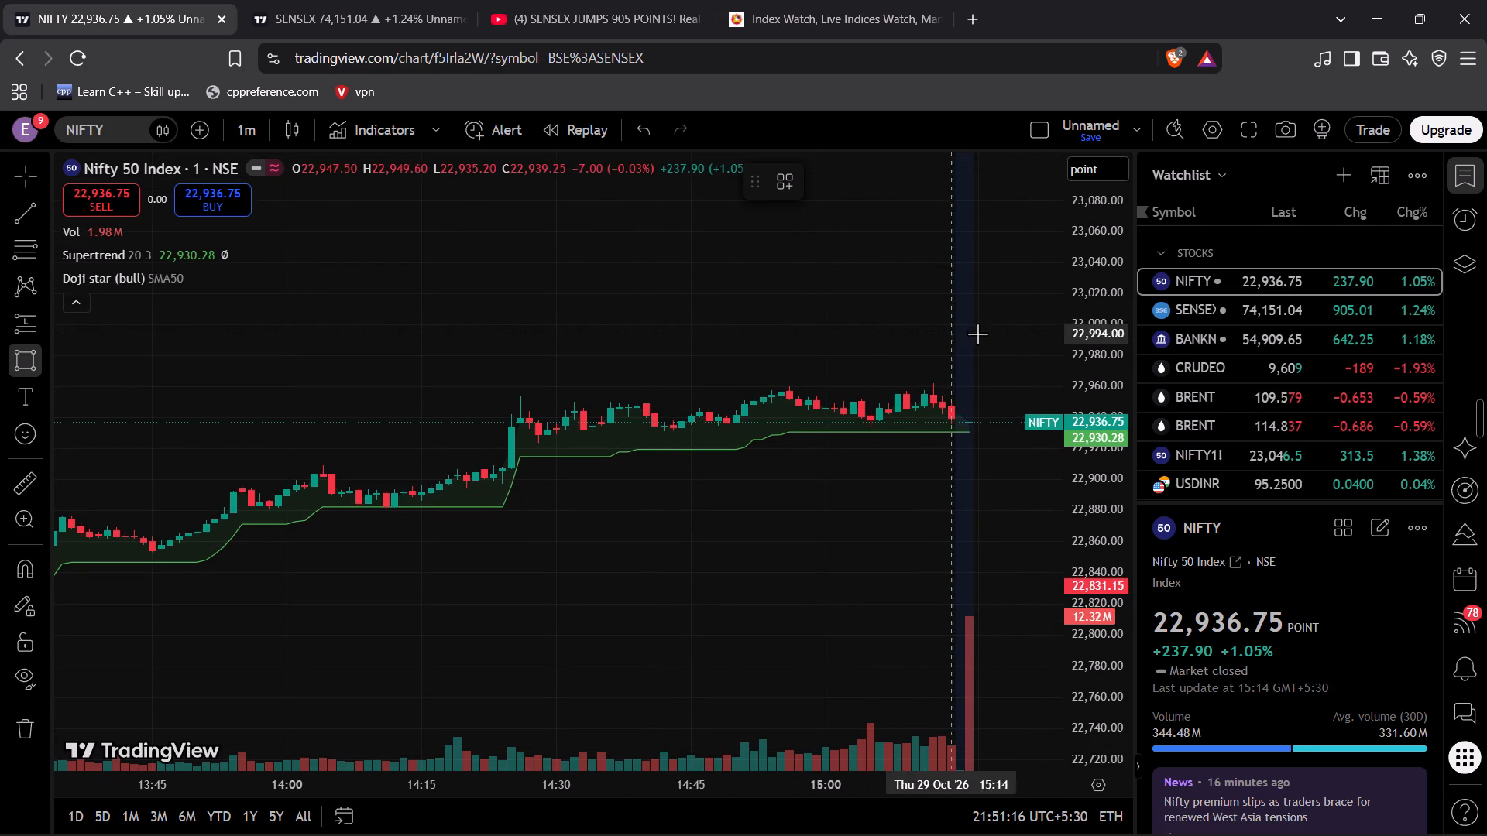
scroll(614, 317, left, 4)
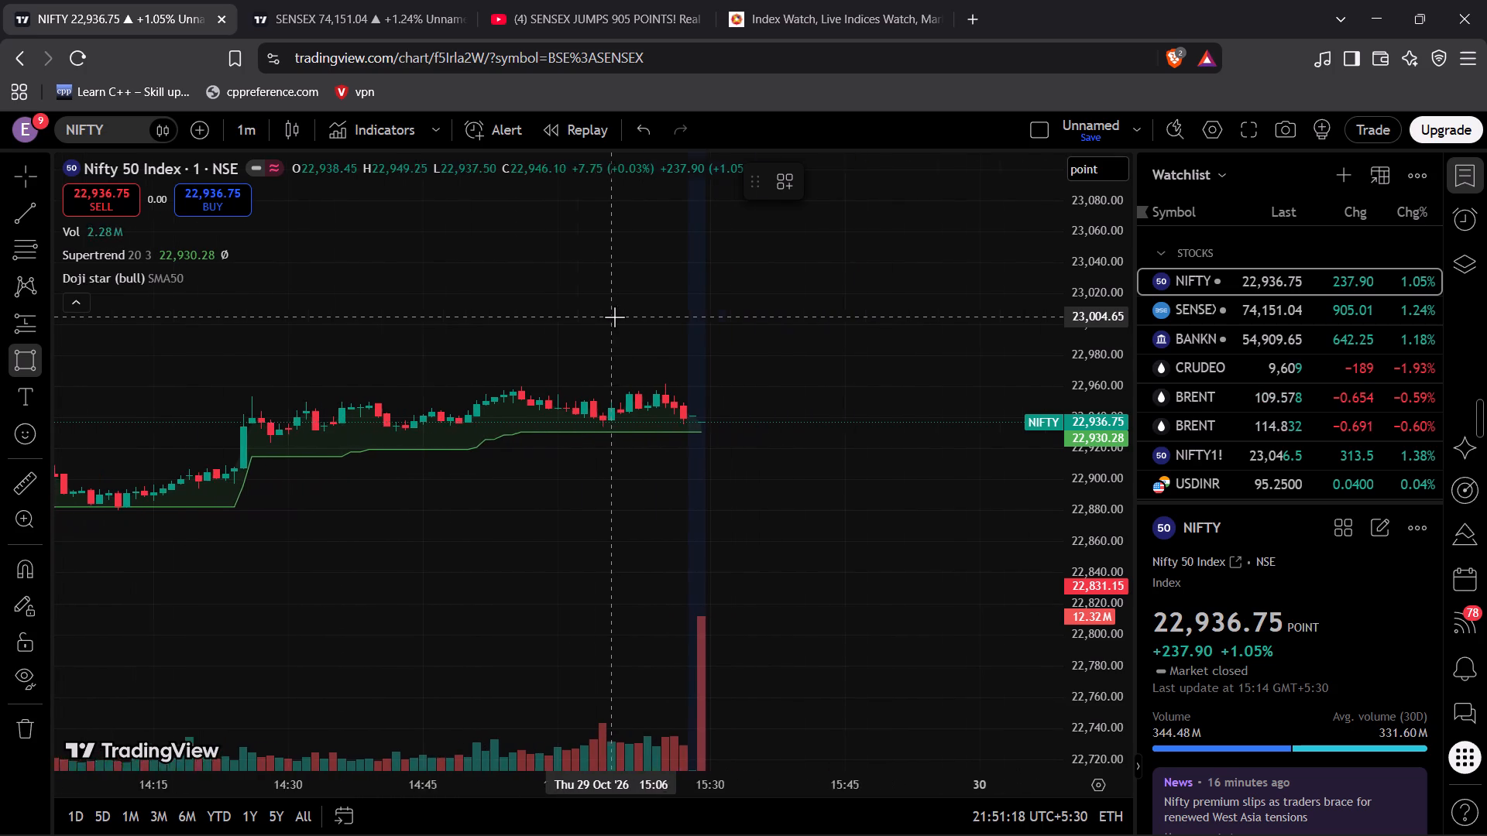
scroll(614, 317, left, 4)
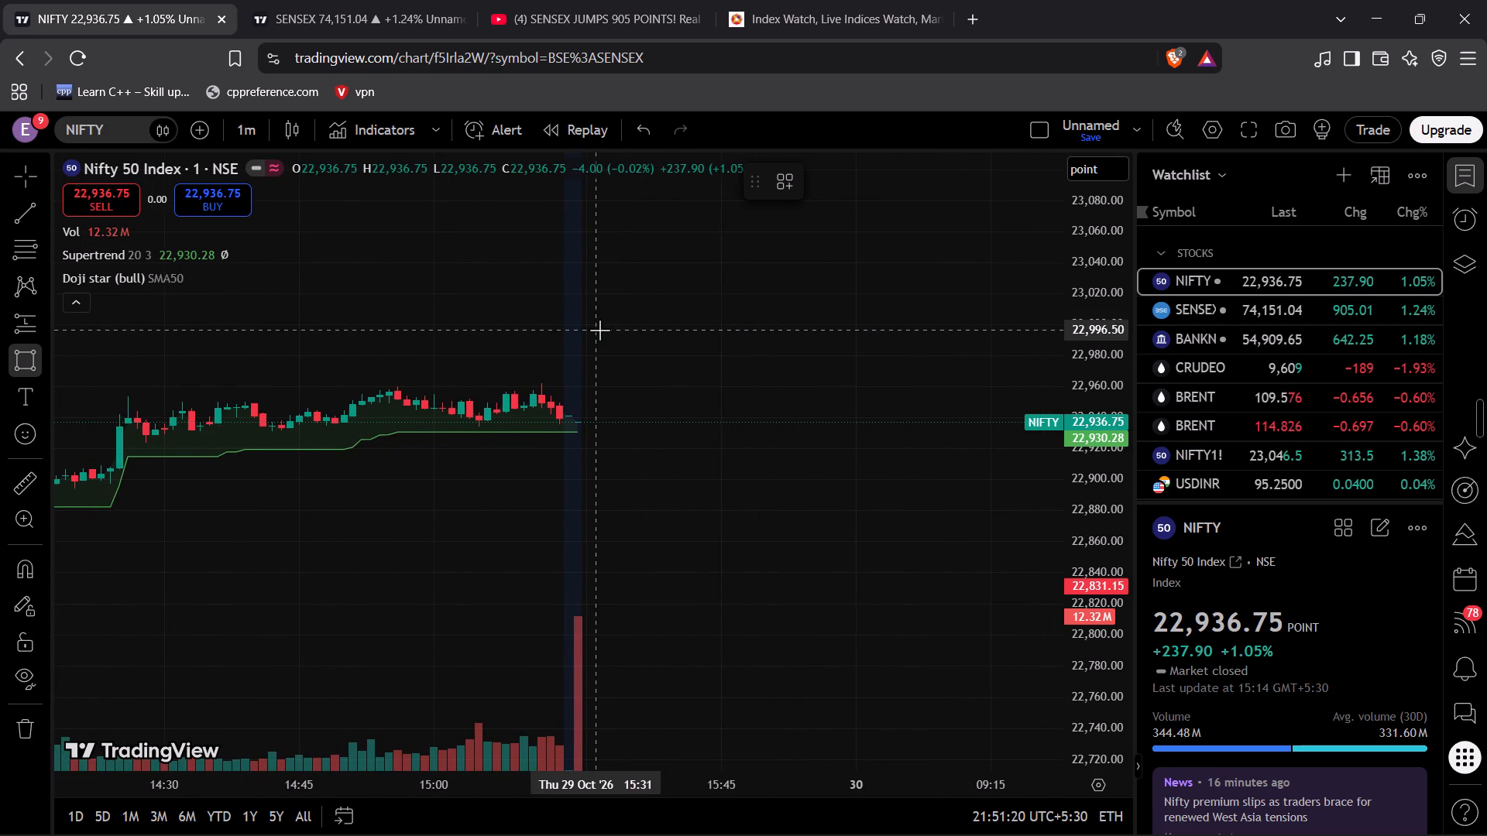
click(555, 320)
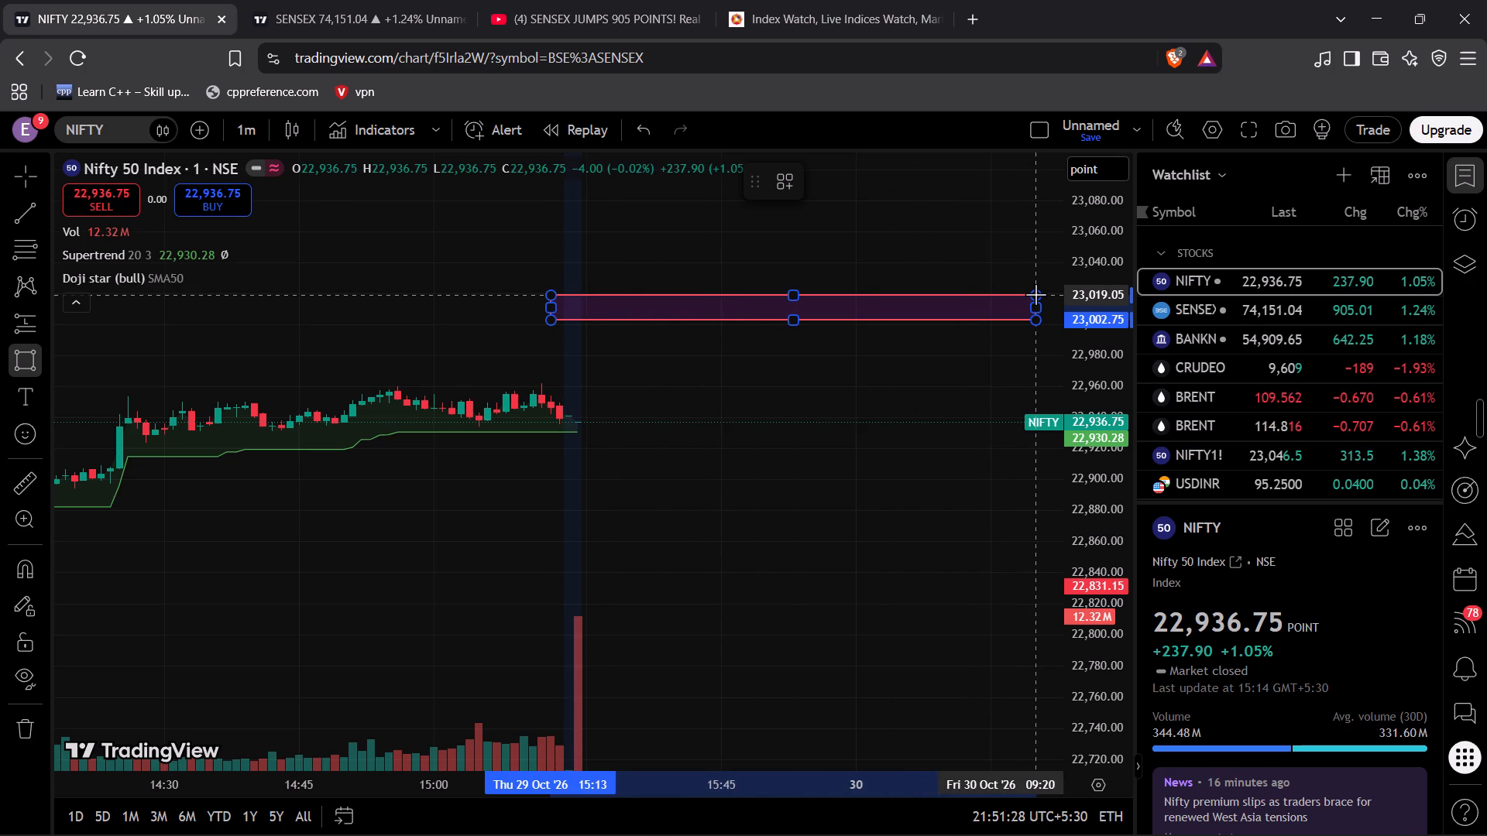
click(1044, 295)
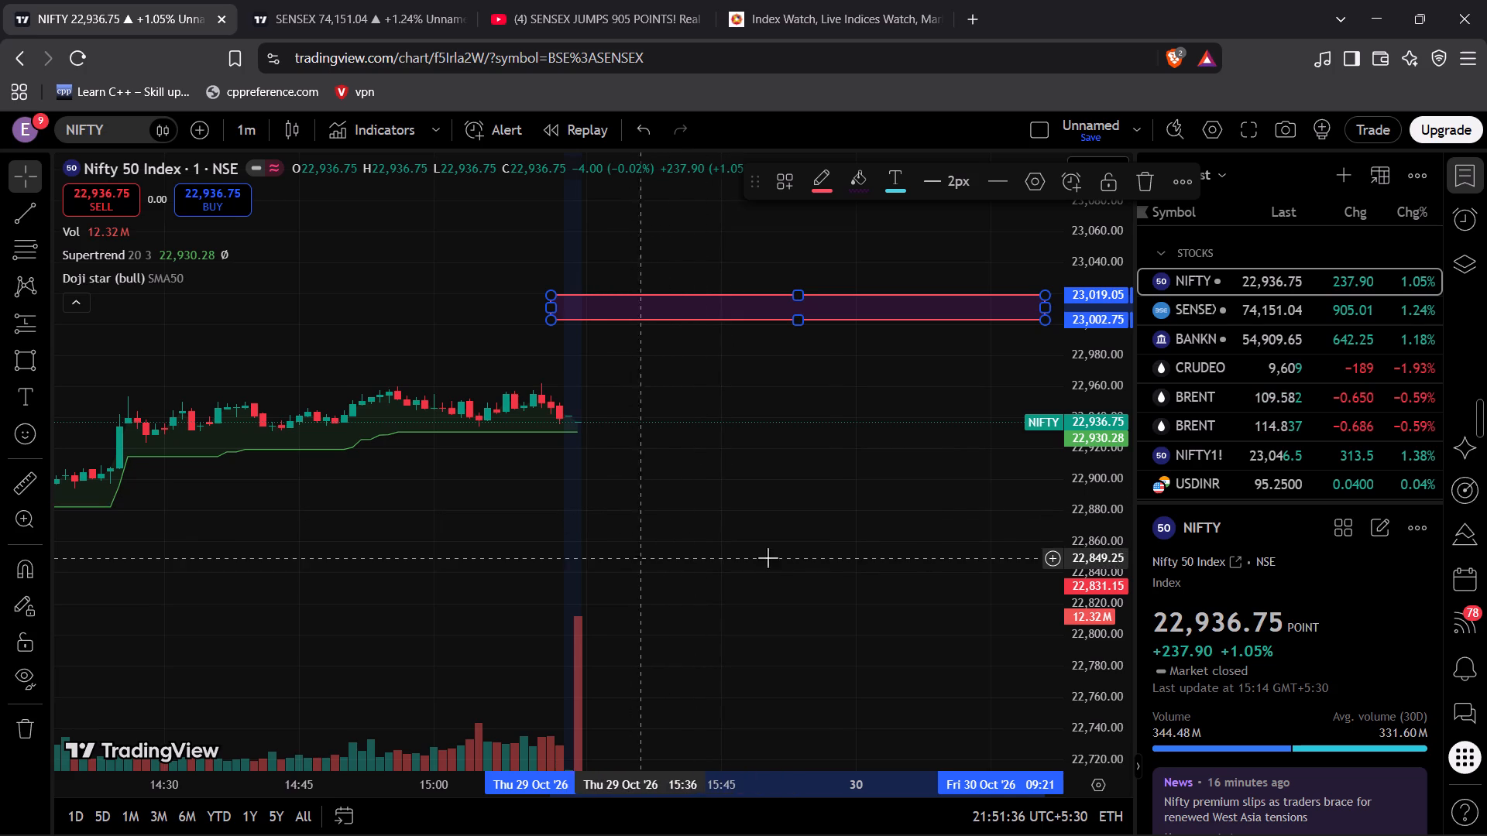
Move the existing red rectangle near 22,800 forward in time so it starts at 29 Oct 15:14, spanning about 22,795 to 22,811.
scroll(1096, 499, down, 10)
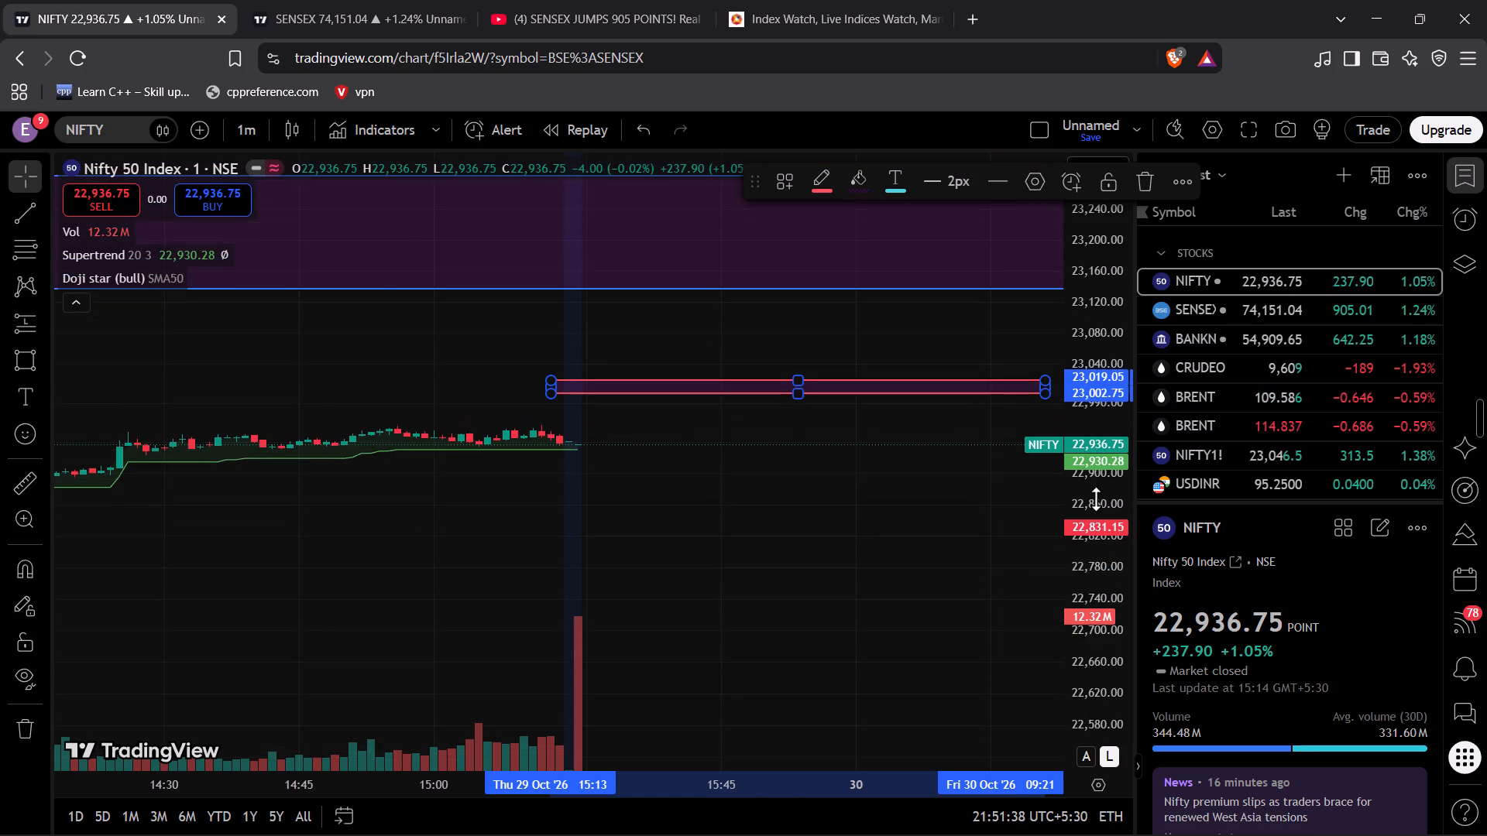
scroll(1096, 499, down, 3)
scroll(743, 544, right, 3)
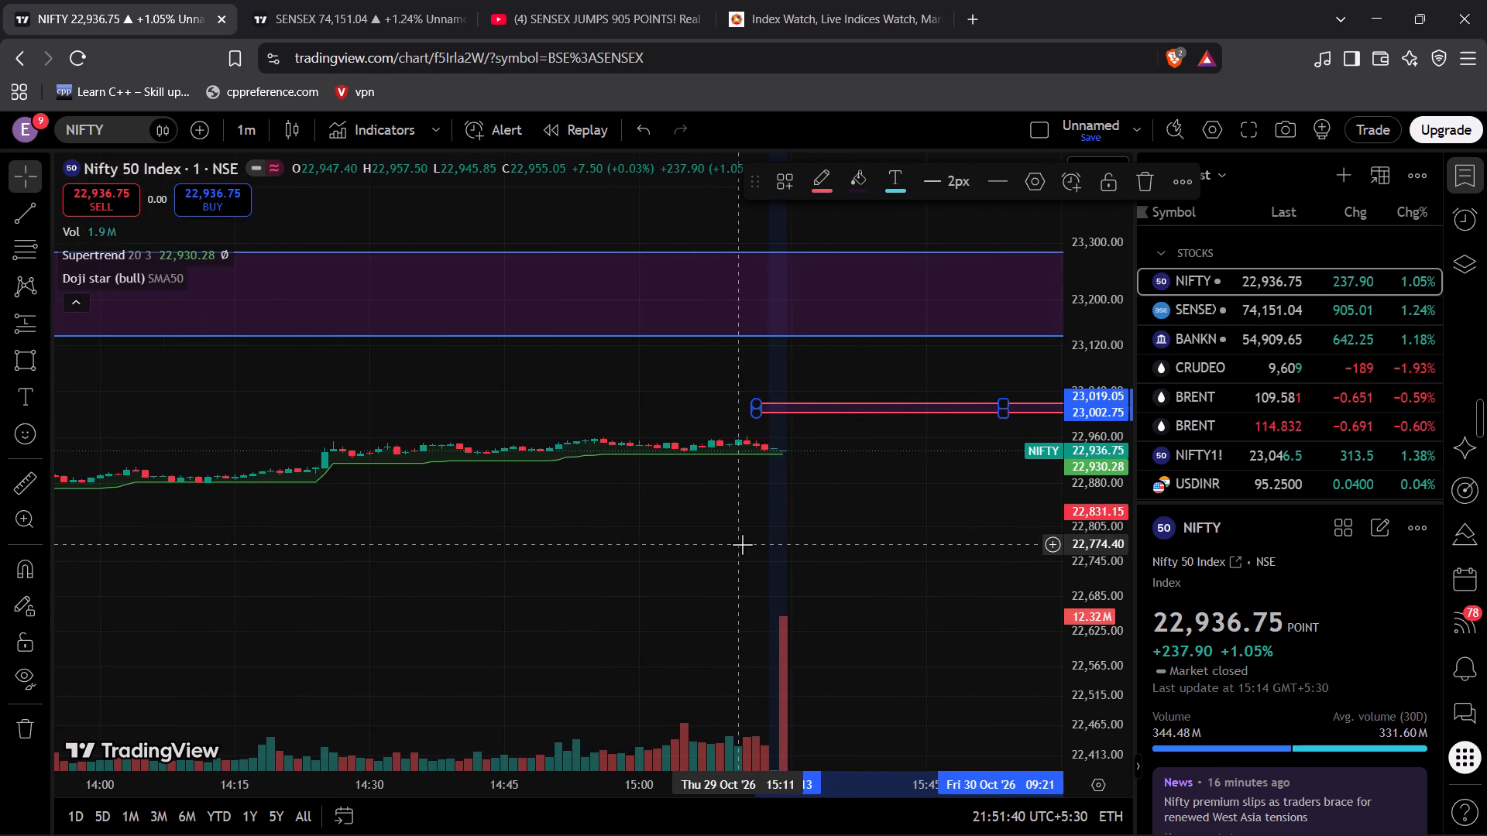
scroll(830, 544, right, 2)
scroll(830, 544, left, 4)
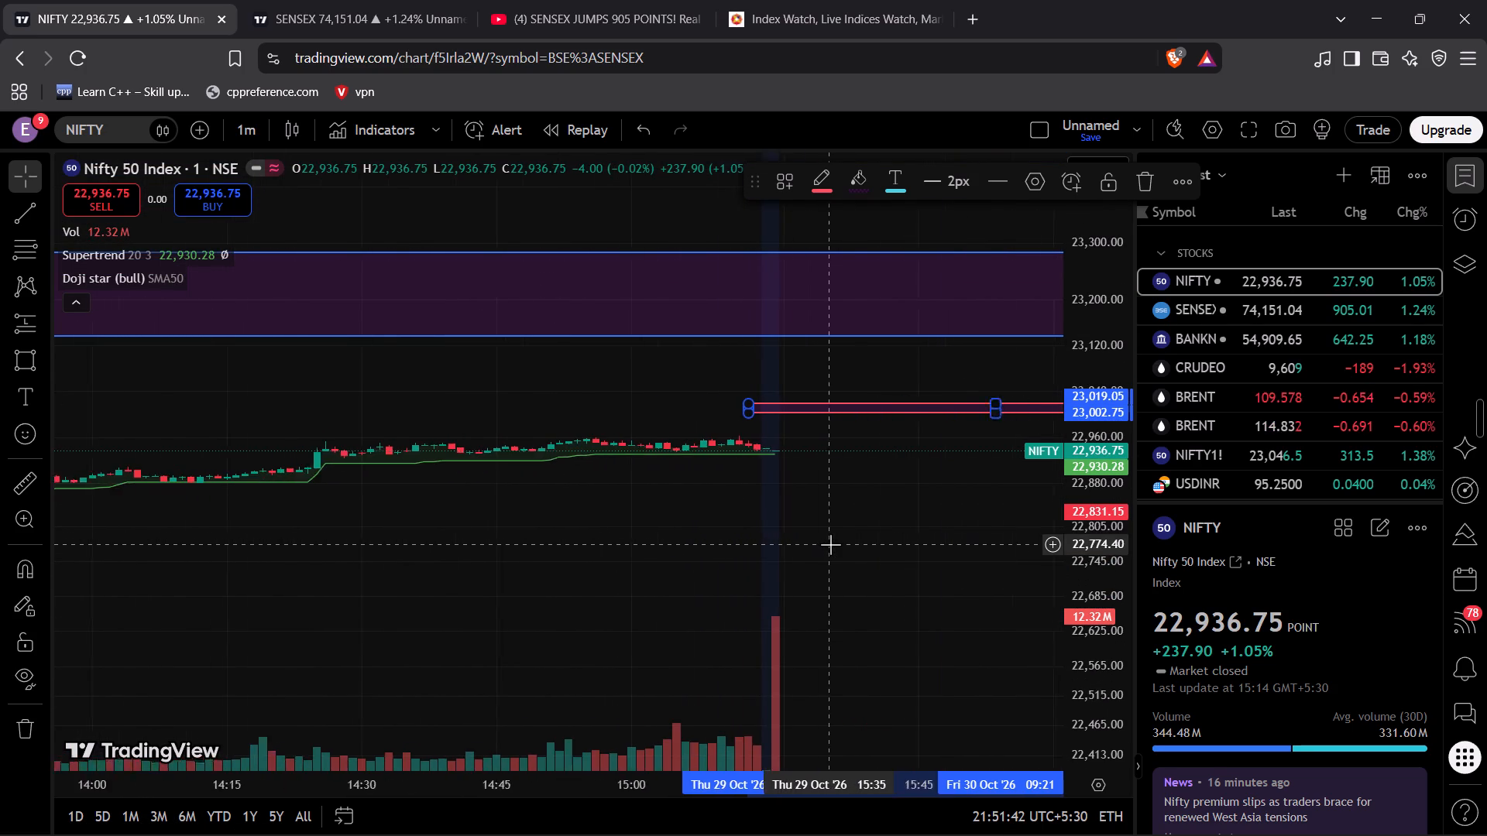
scroll(830, 544, left, 1)
scroll(606, 529, down, 6)
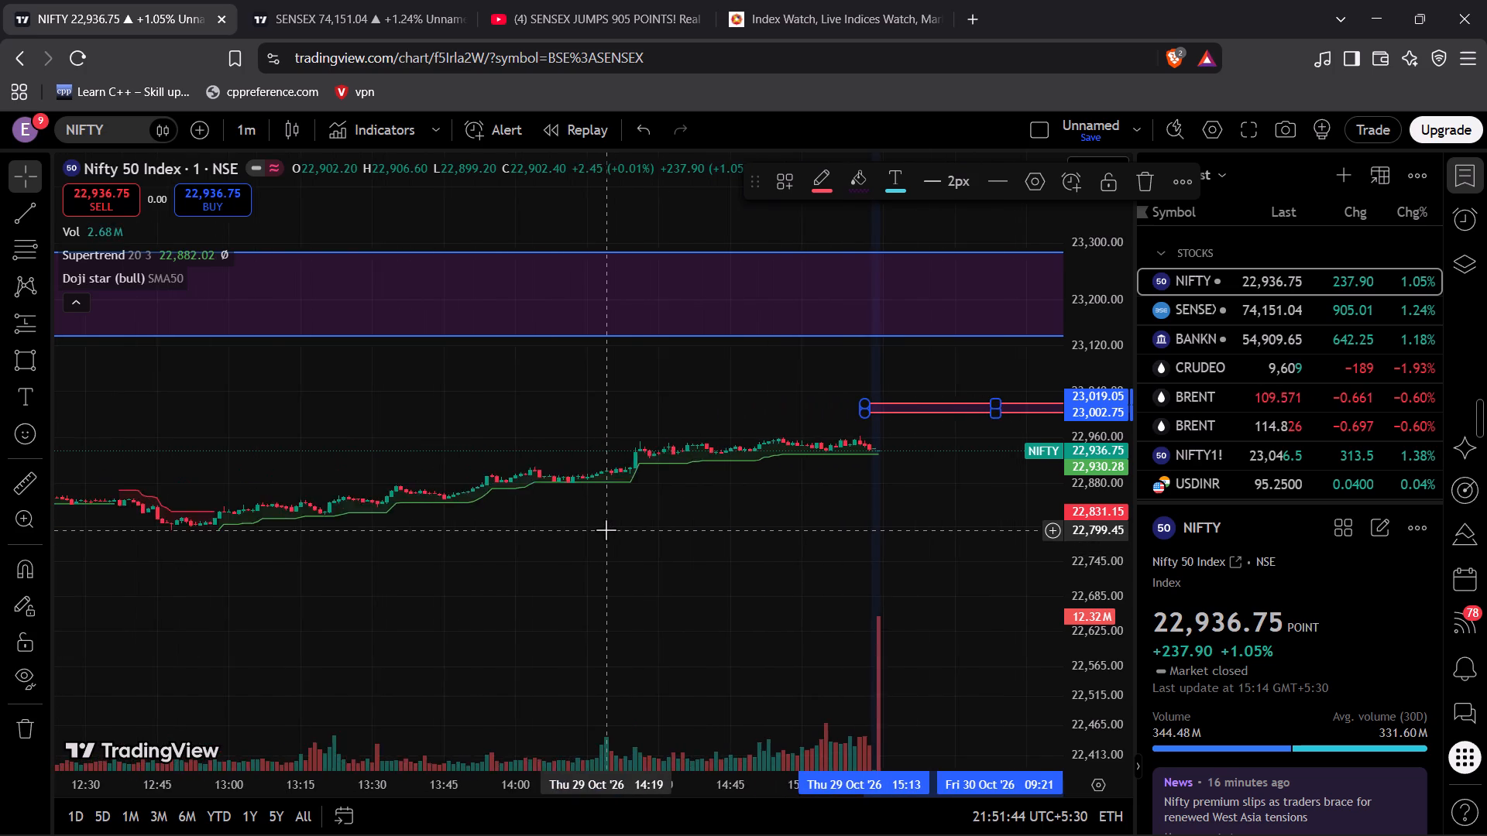
scroll(606, 529, down, 12)
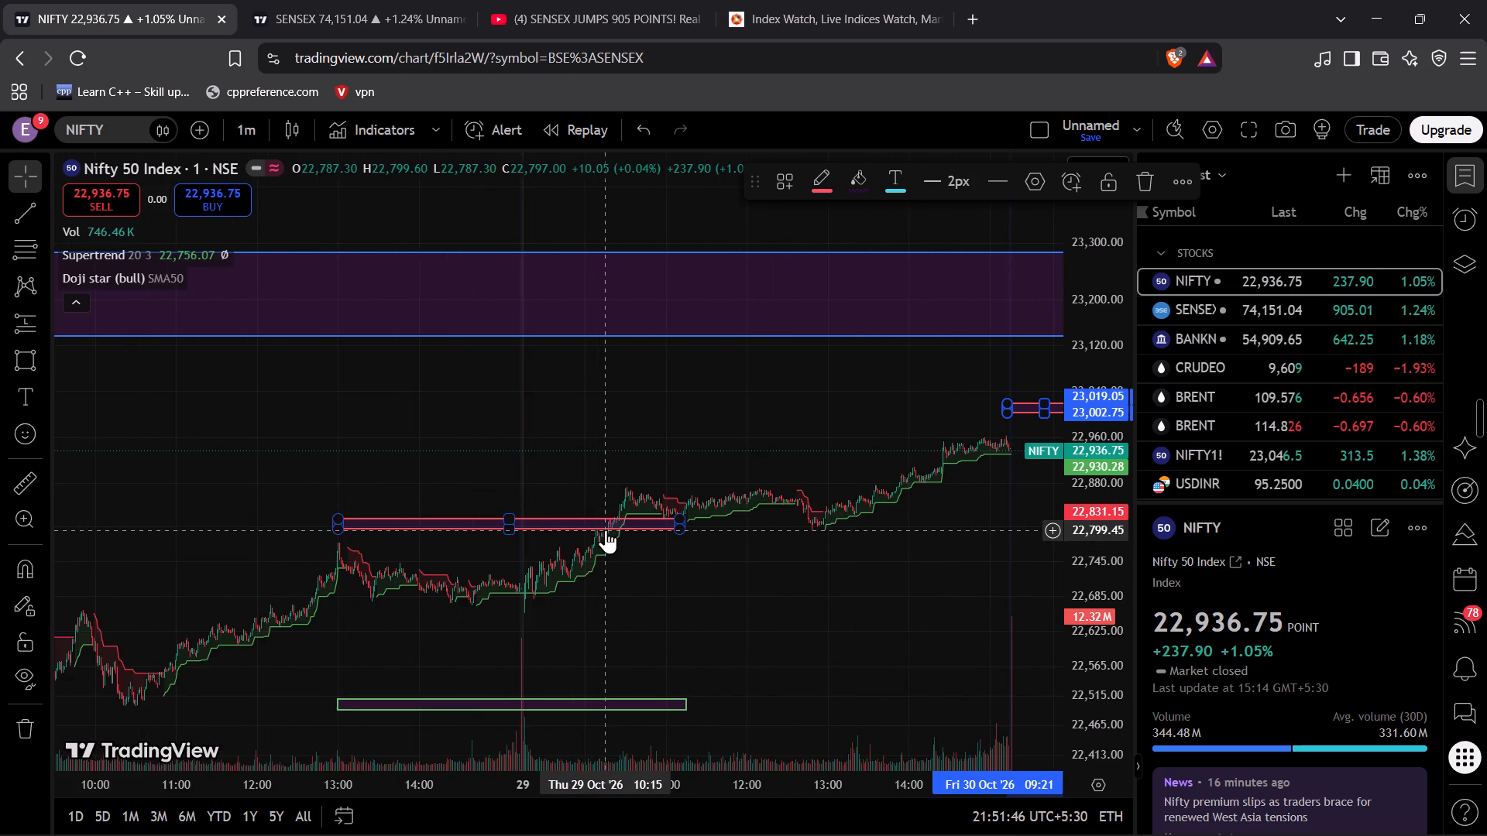
scroll(606, 529, left, 5)
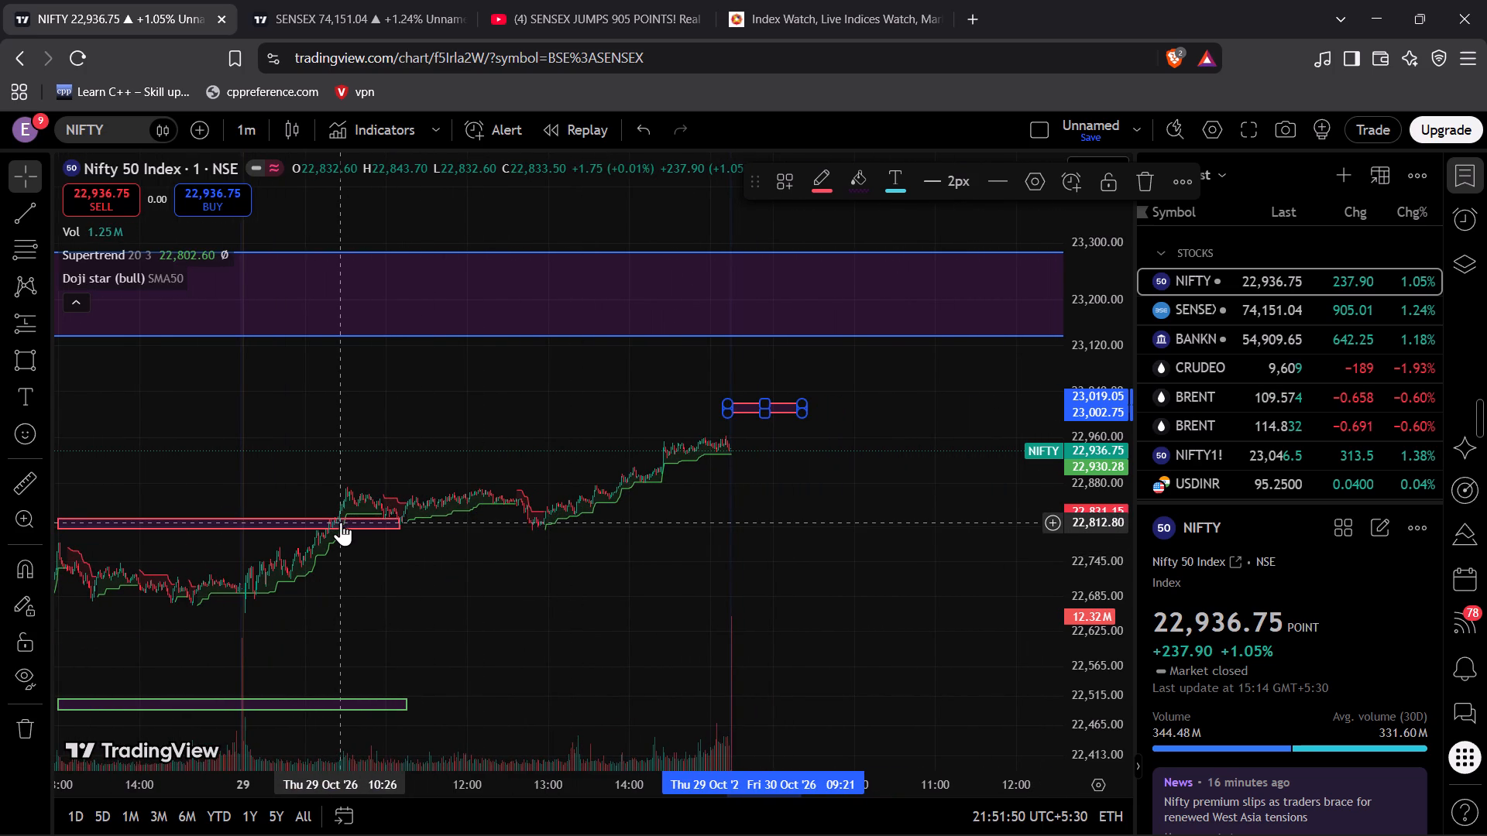
drag(340, 519, 872, 521)
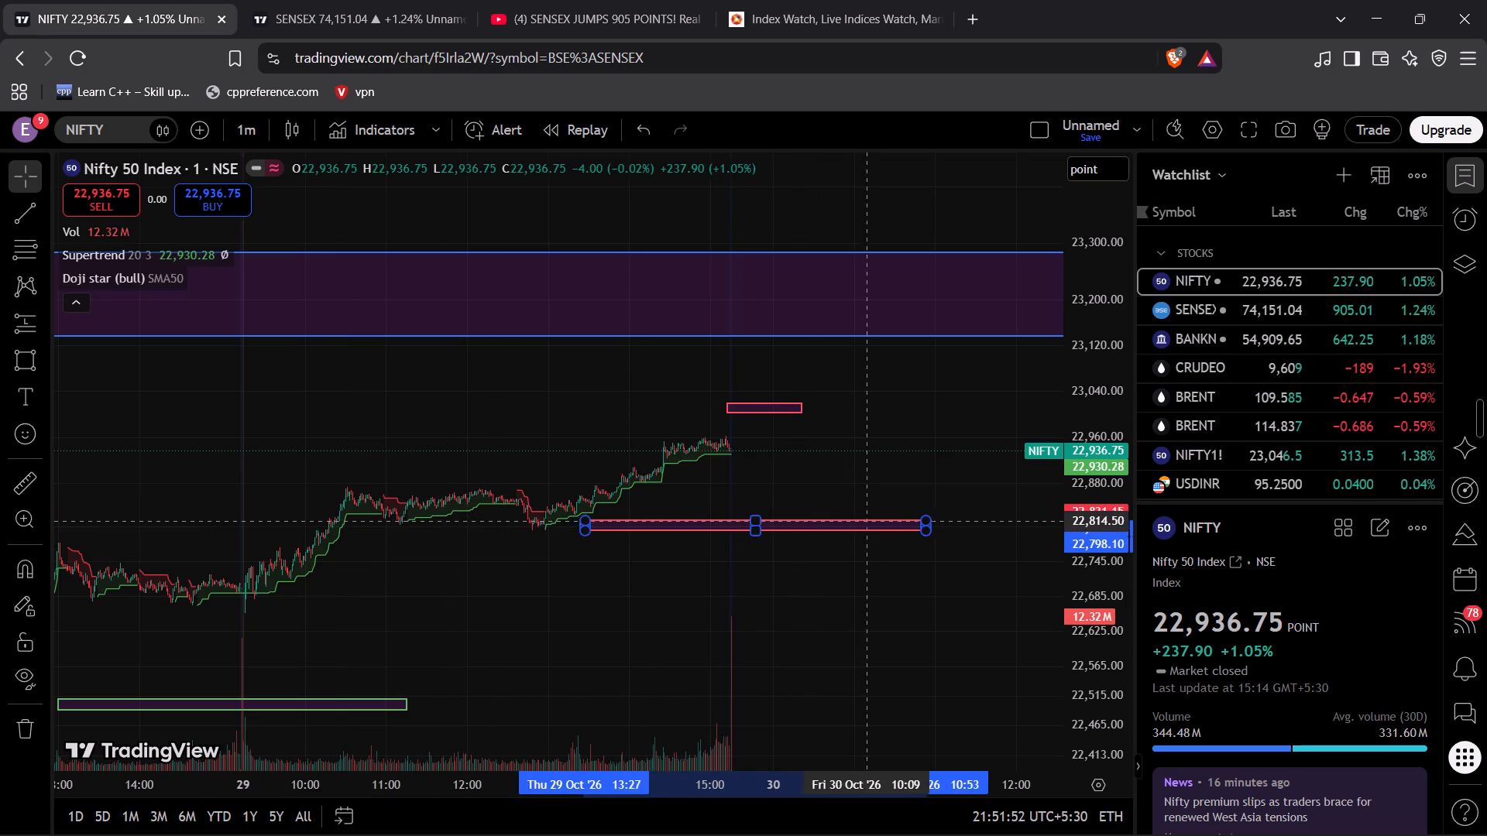
drag(872, 521, 980, 519)
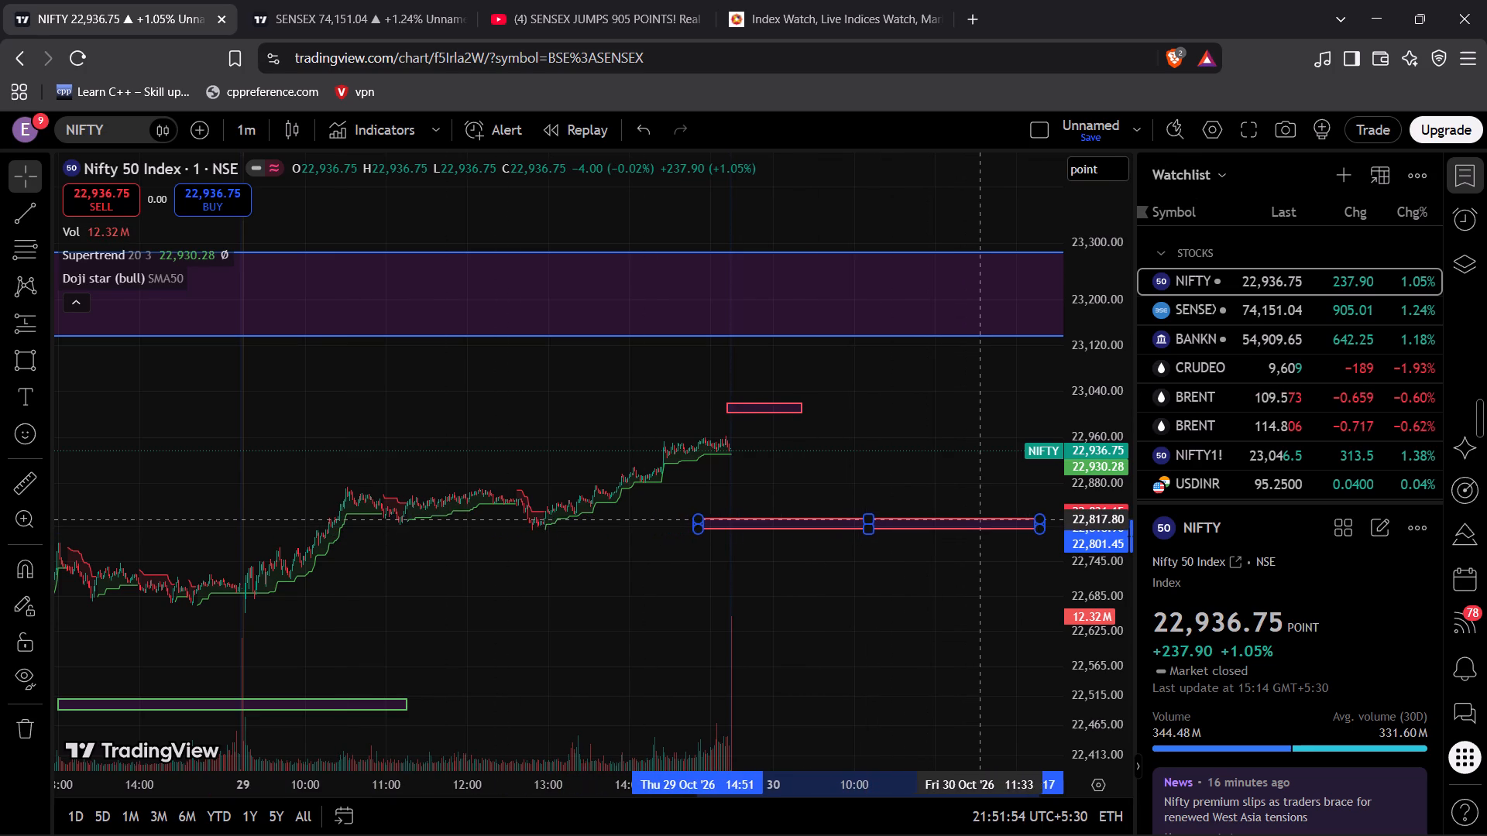
drag(980, 519, 1011, 522)
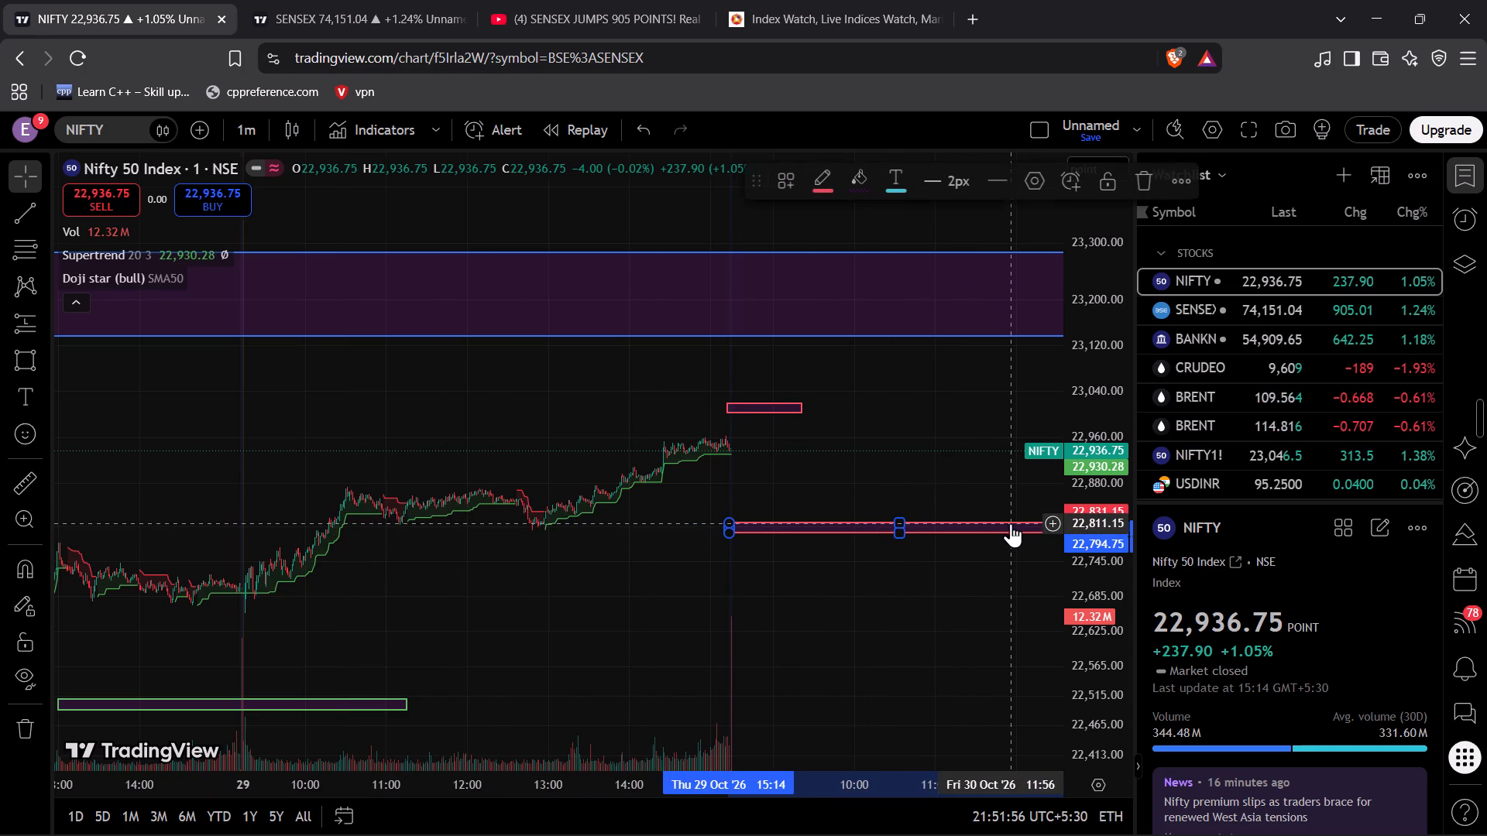
Extend the moved rectangle to 30 Oct 15:05 and widen its price range to about 22,779–22,816.
scroll(888, 533, left, 4)
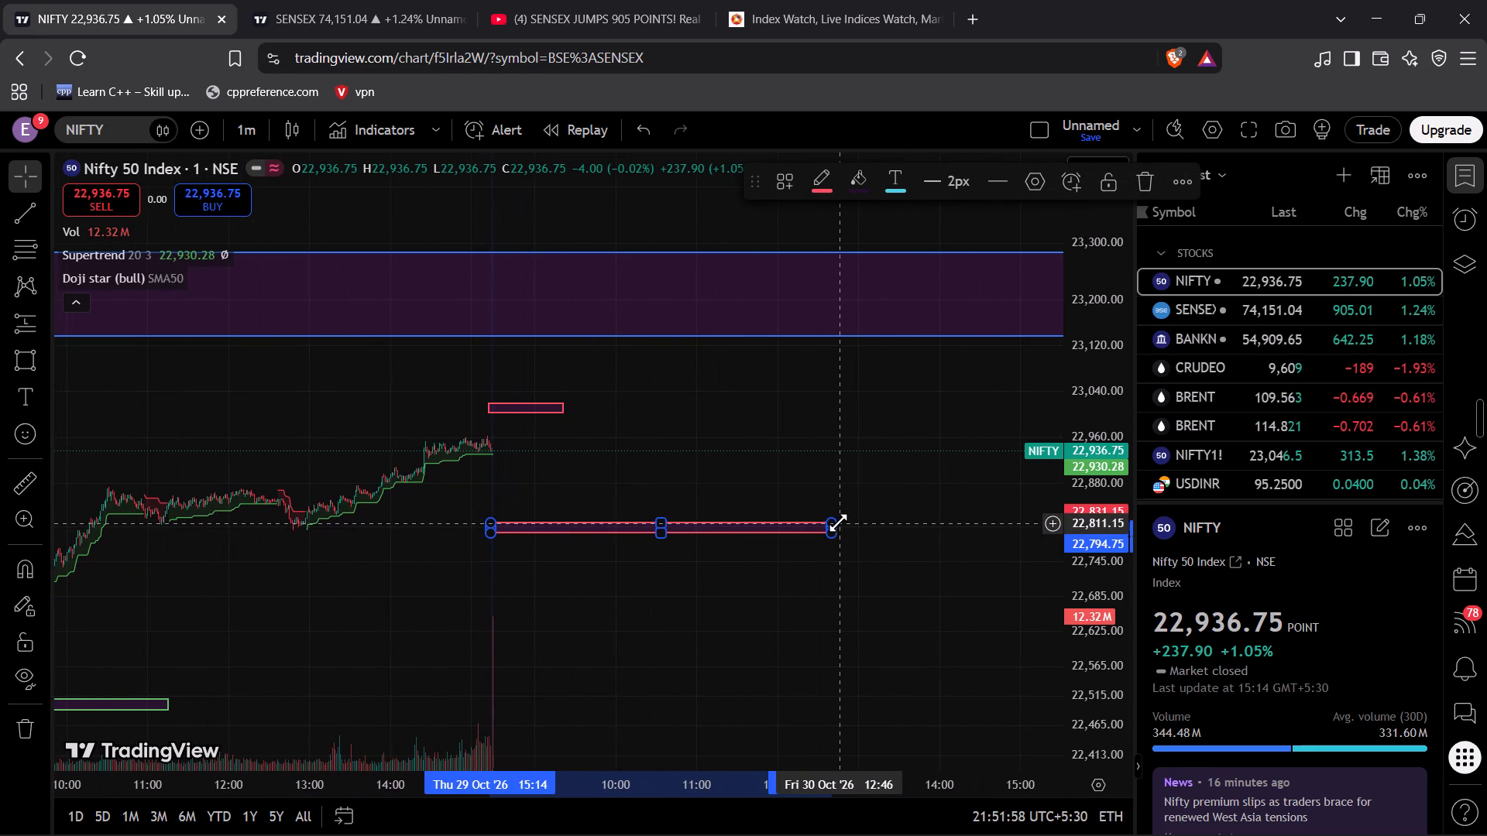
drag(838, 522, 988, 520)
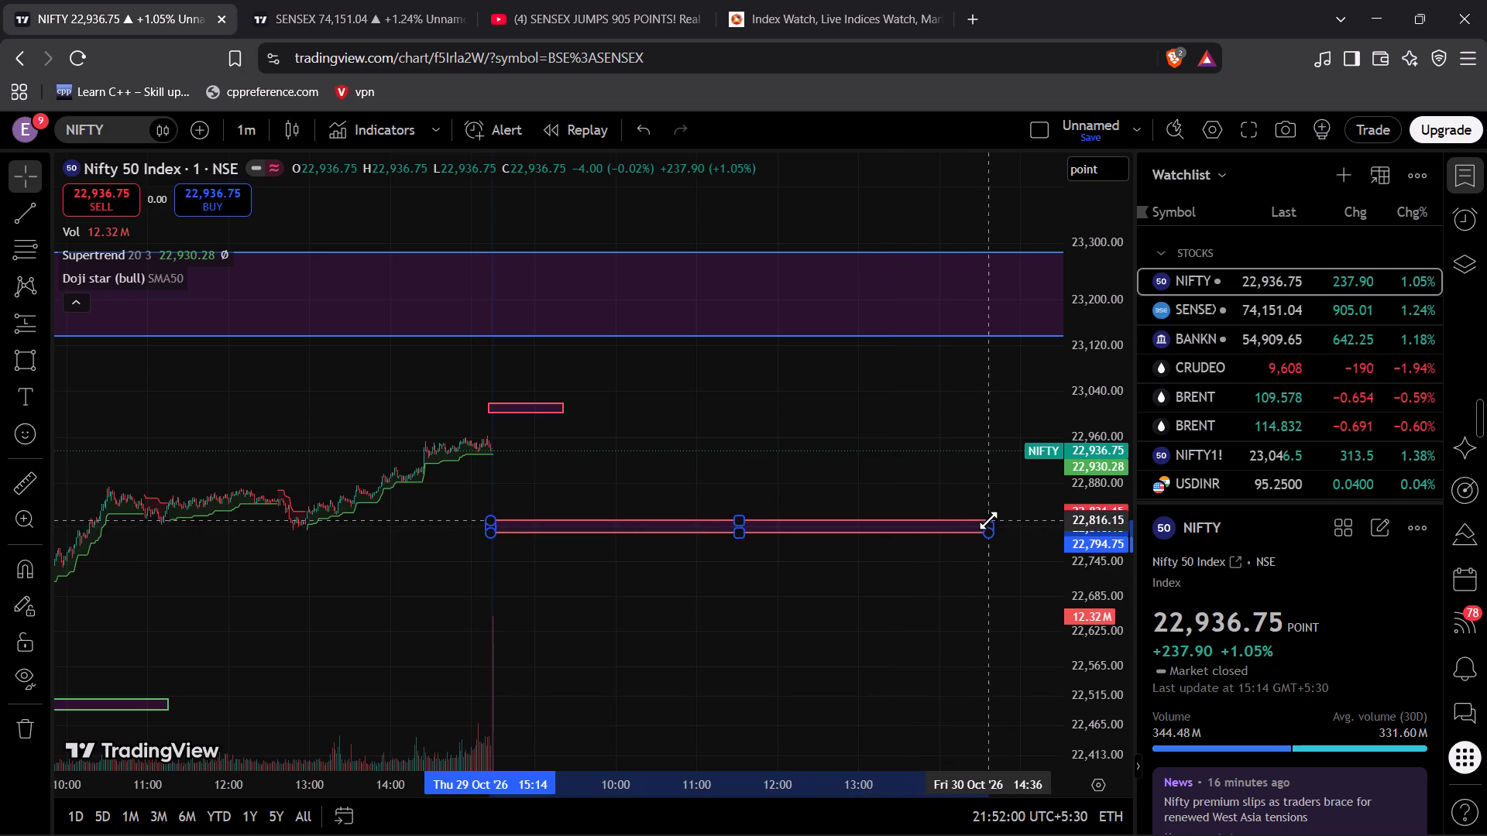
drag(988, 520, 1018, 519)
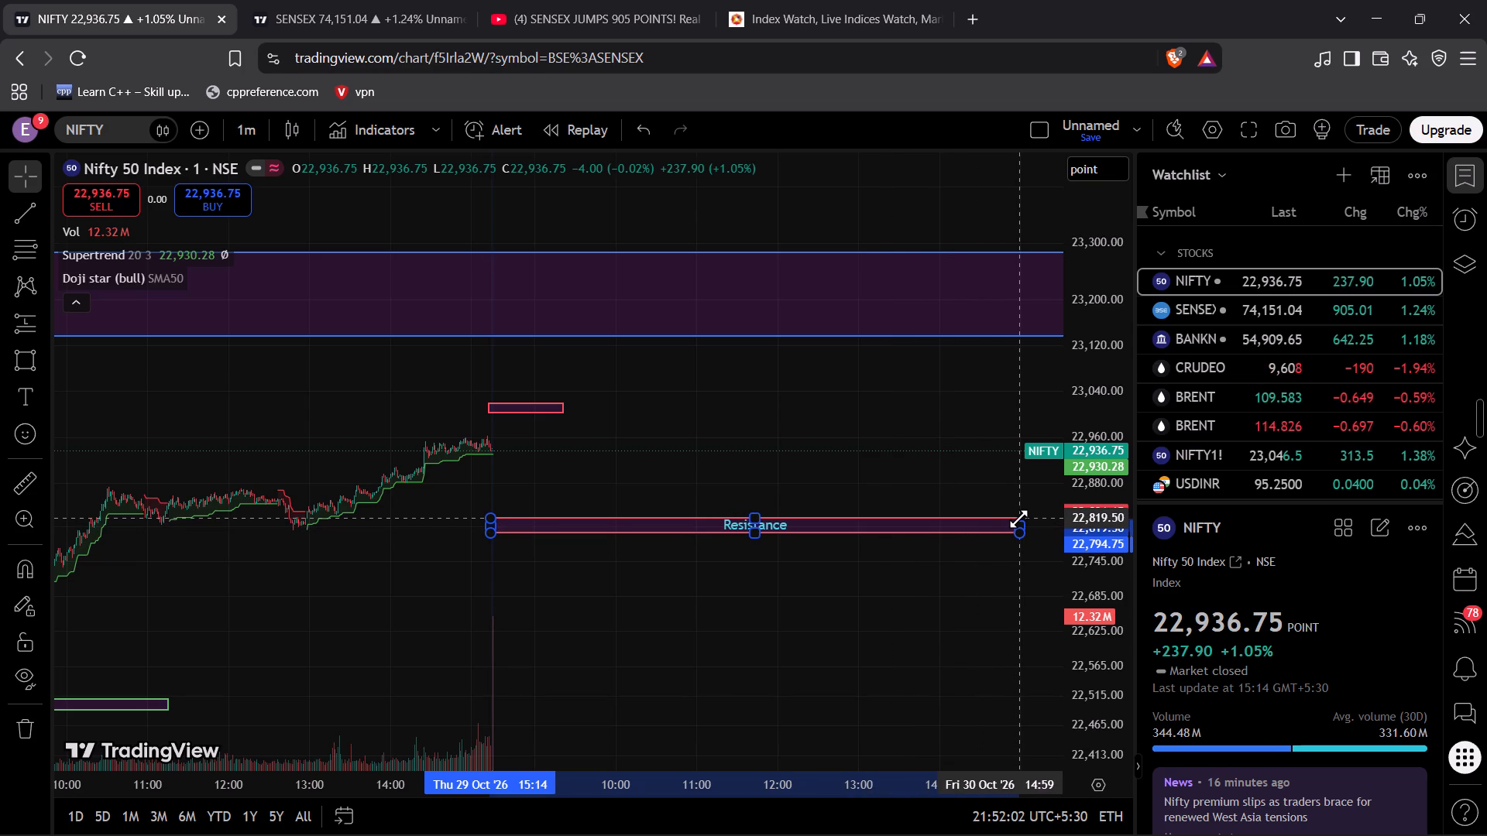
drag(1018, 519, 1018, 520)
drag(1018, 533, 1022, 538)
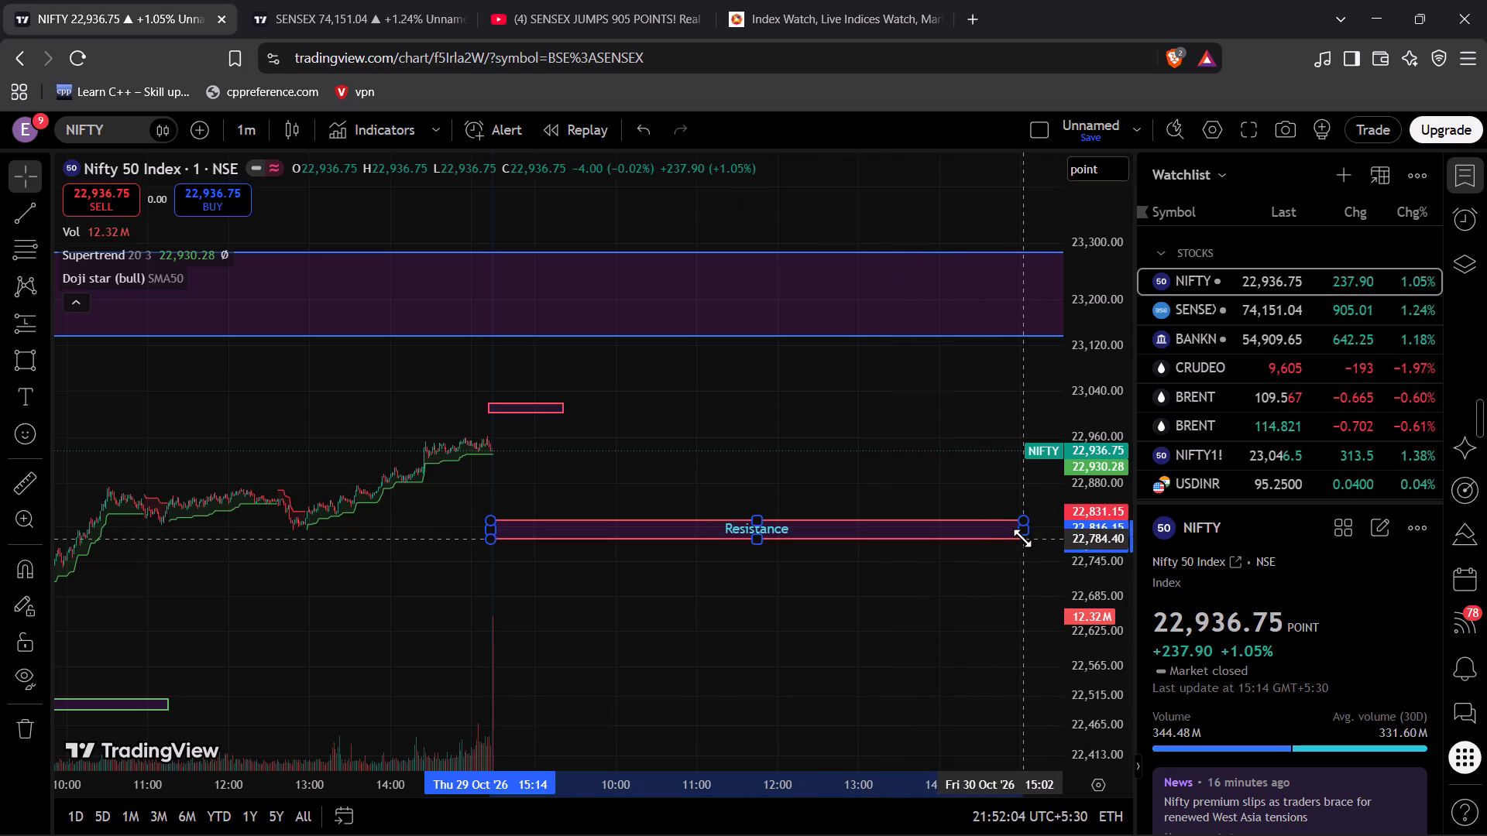
drag(1022, 538, 1026, 541)
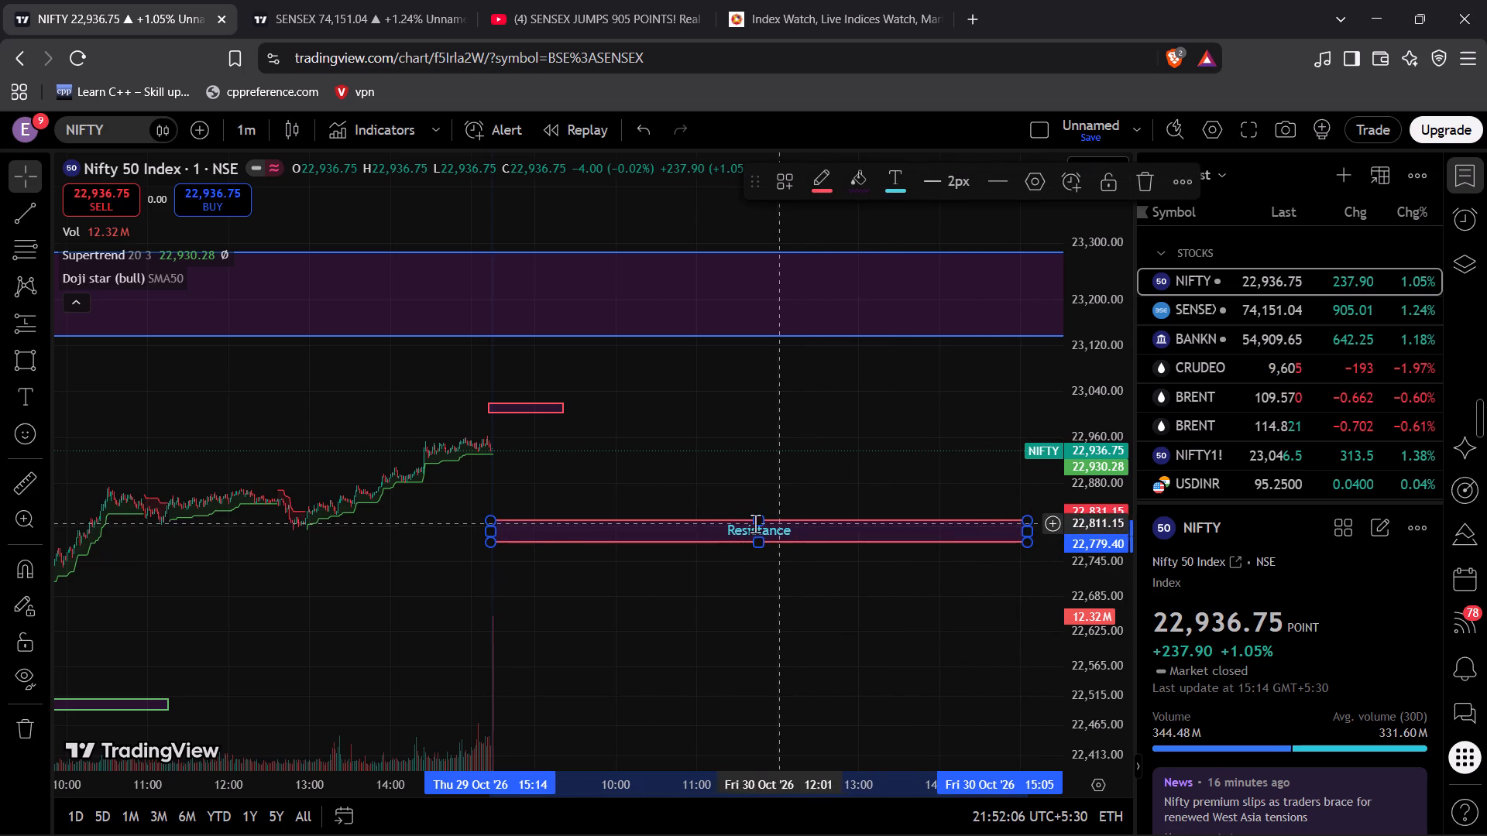
Extend the upper rectangle to 30 Oct 15:10 and lower its bottom edge to about 22,987.
drag(560, 414, 809, 421)
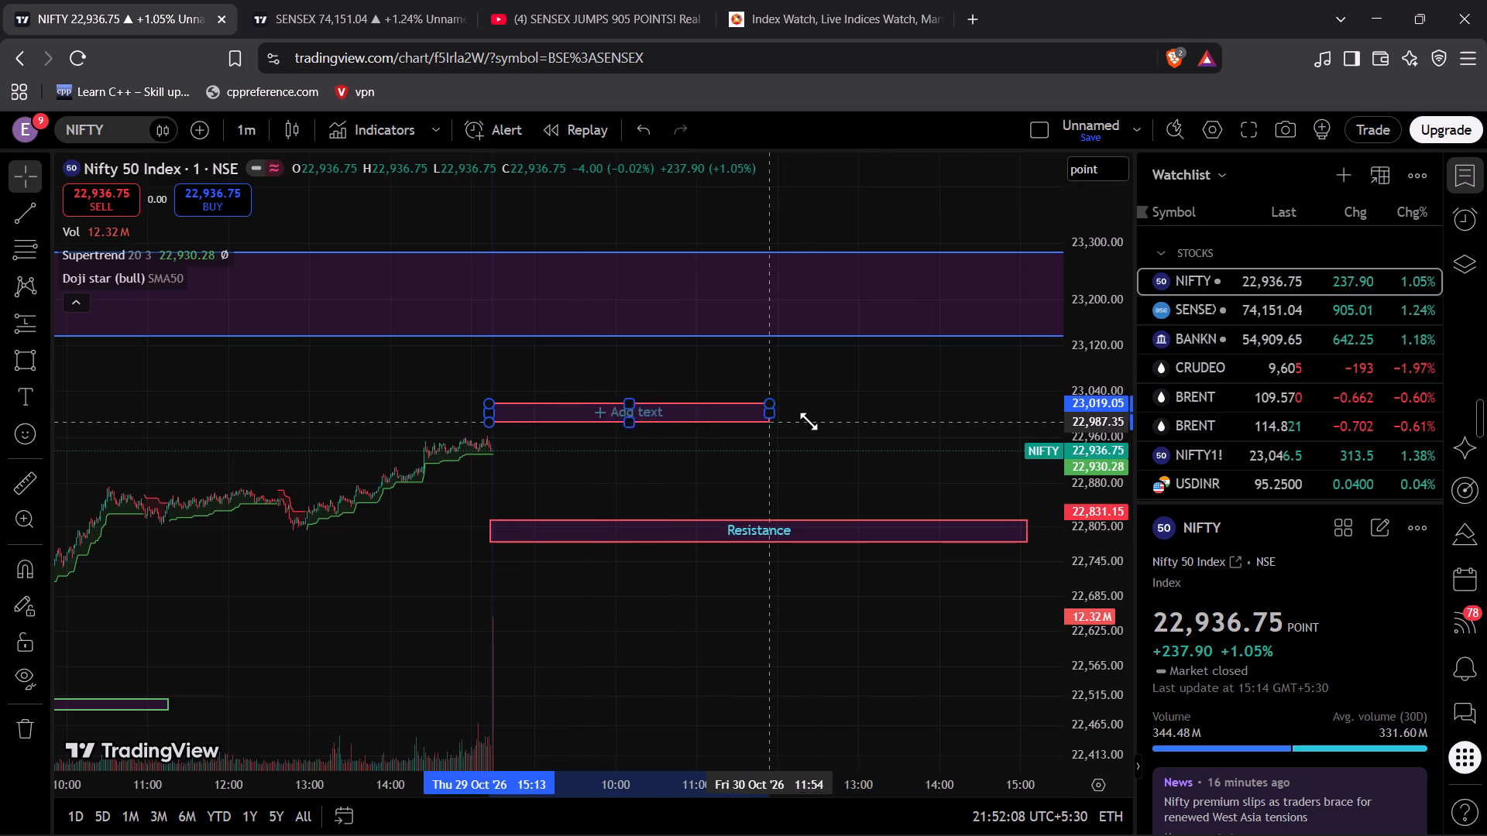
drag(809, 421, 1033, 421)
Label the upper rectangle R1.
click(778, 410)
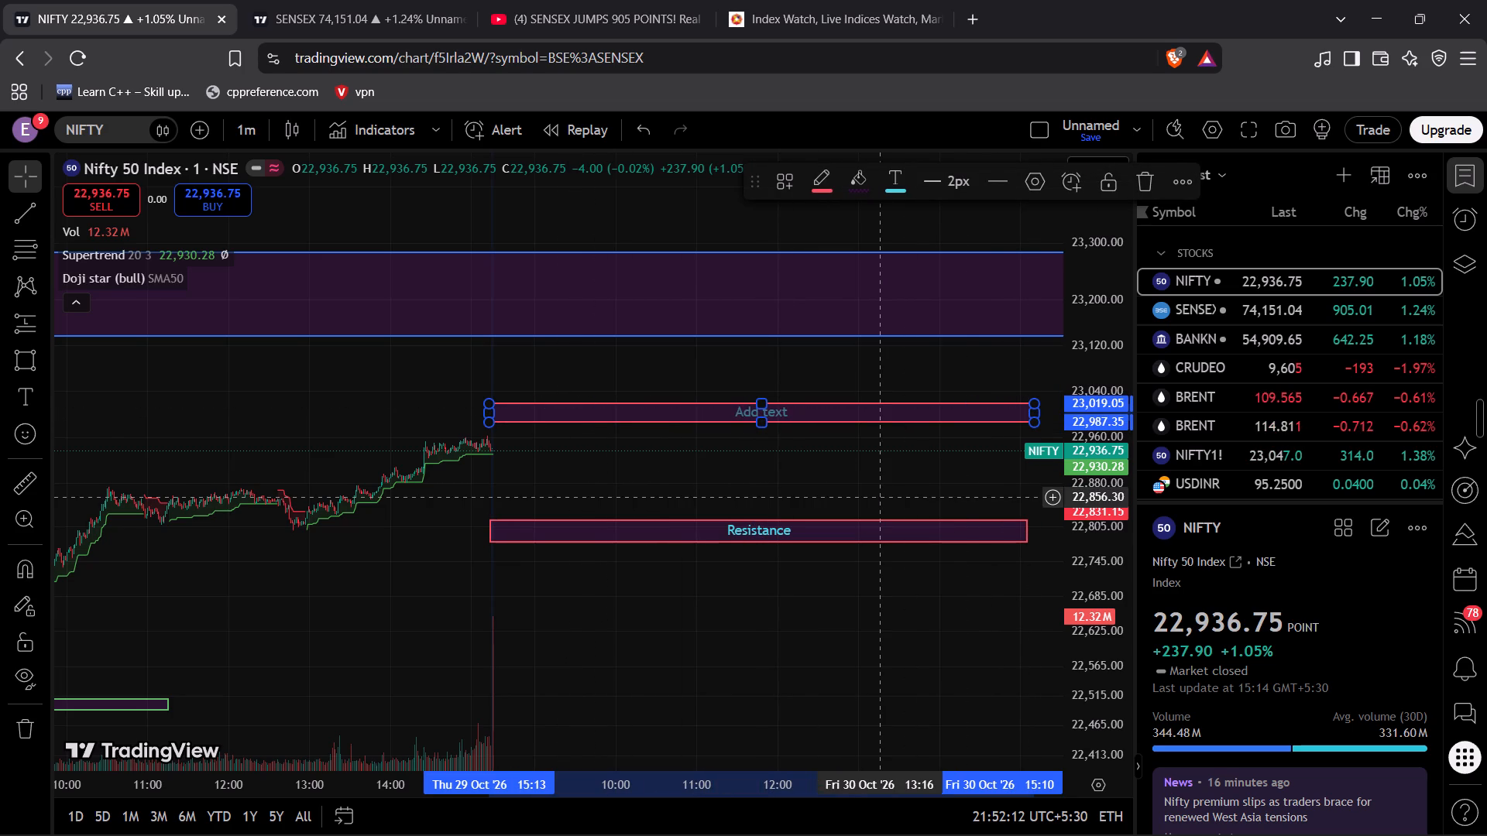
key(1)
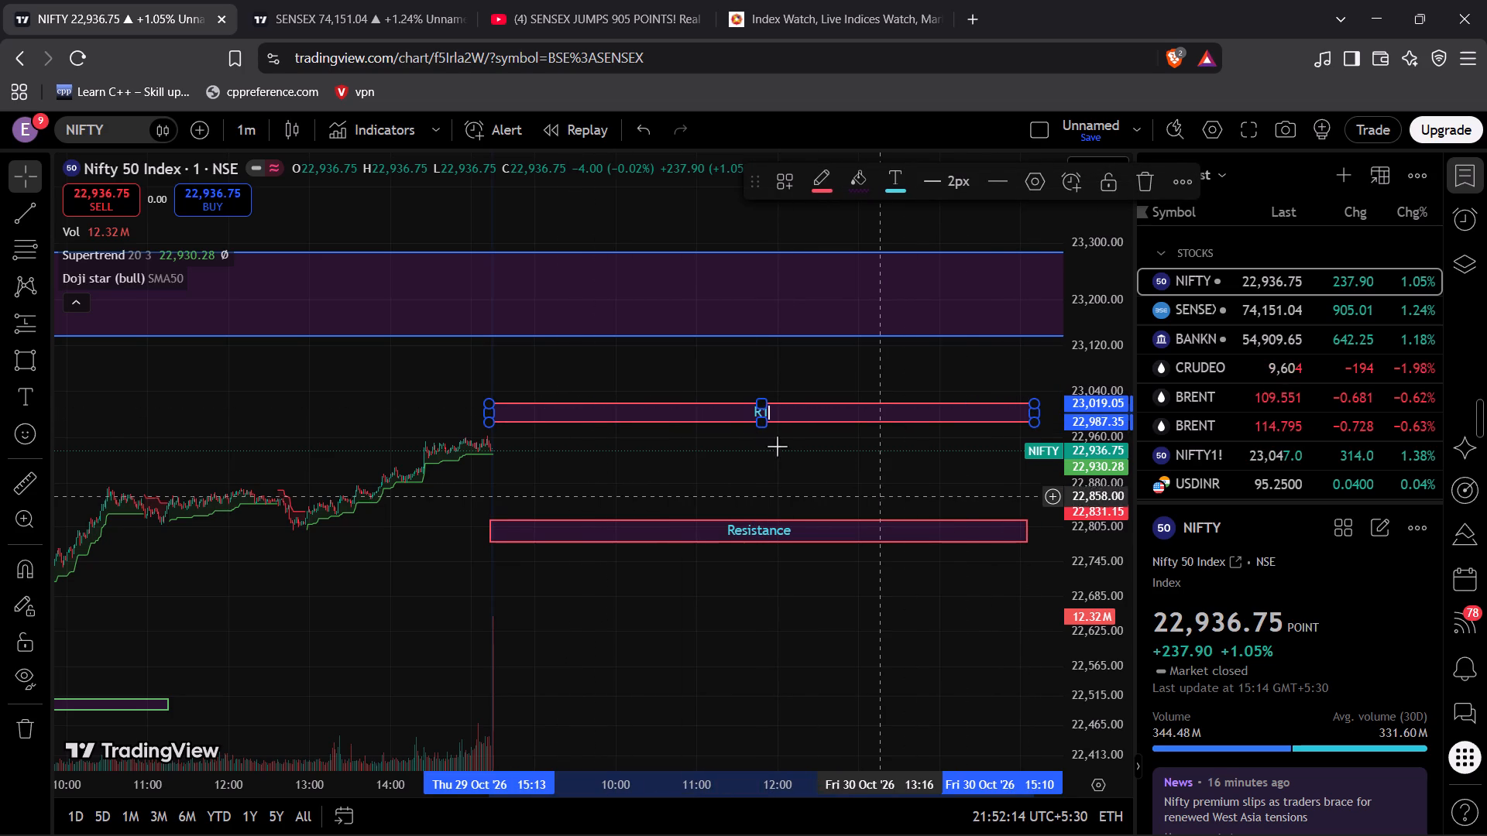
Replace the Resistance label of the lower rectangle near 22,800 with S1.
click(804, 529)
click(778, 529)
triple_click(778, 529)
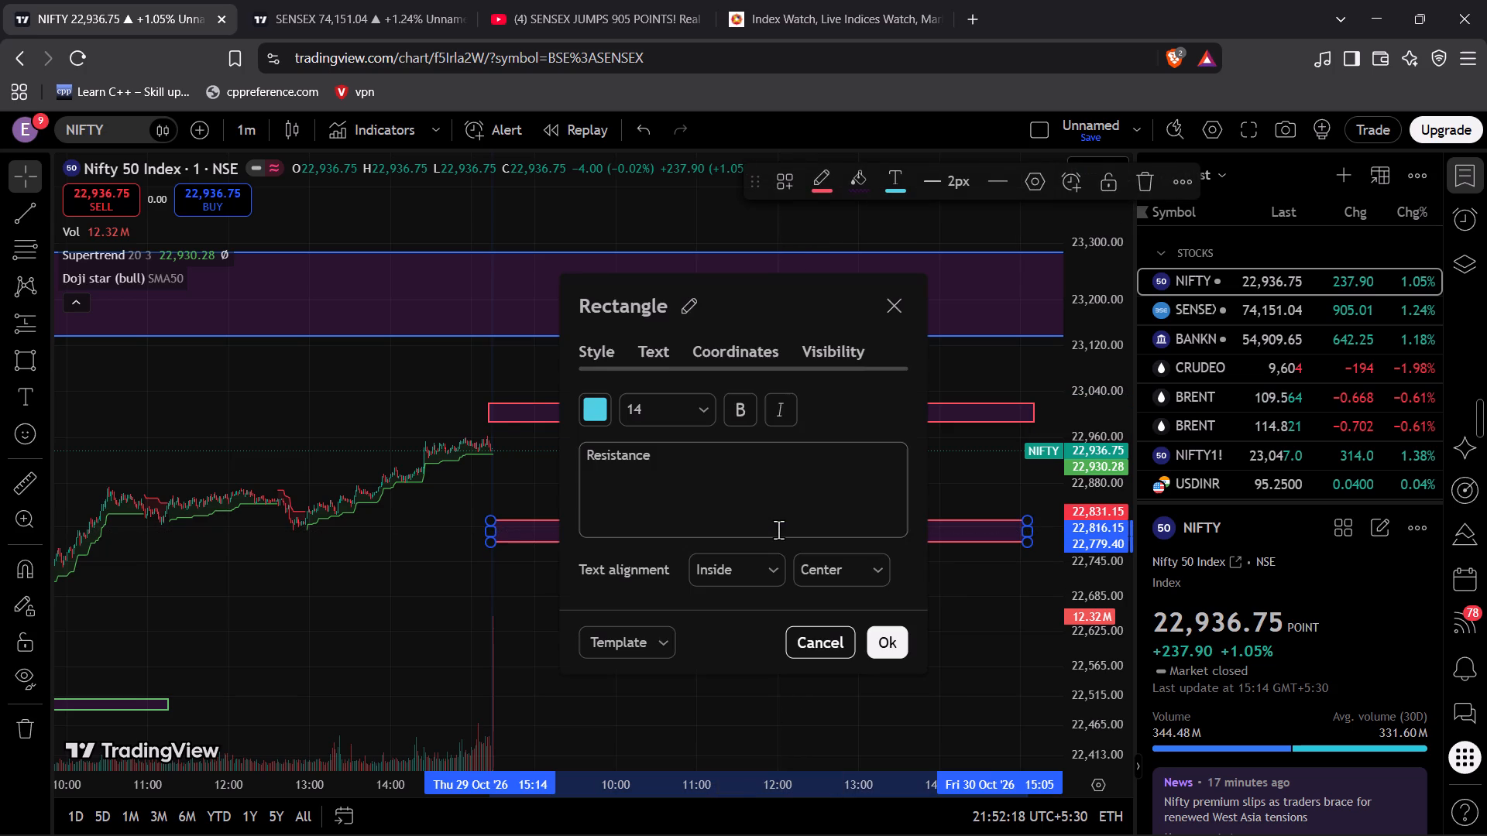
click(675, 499)
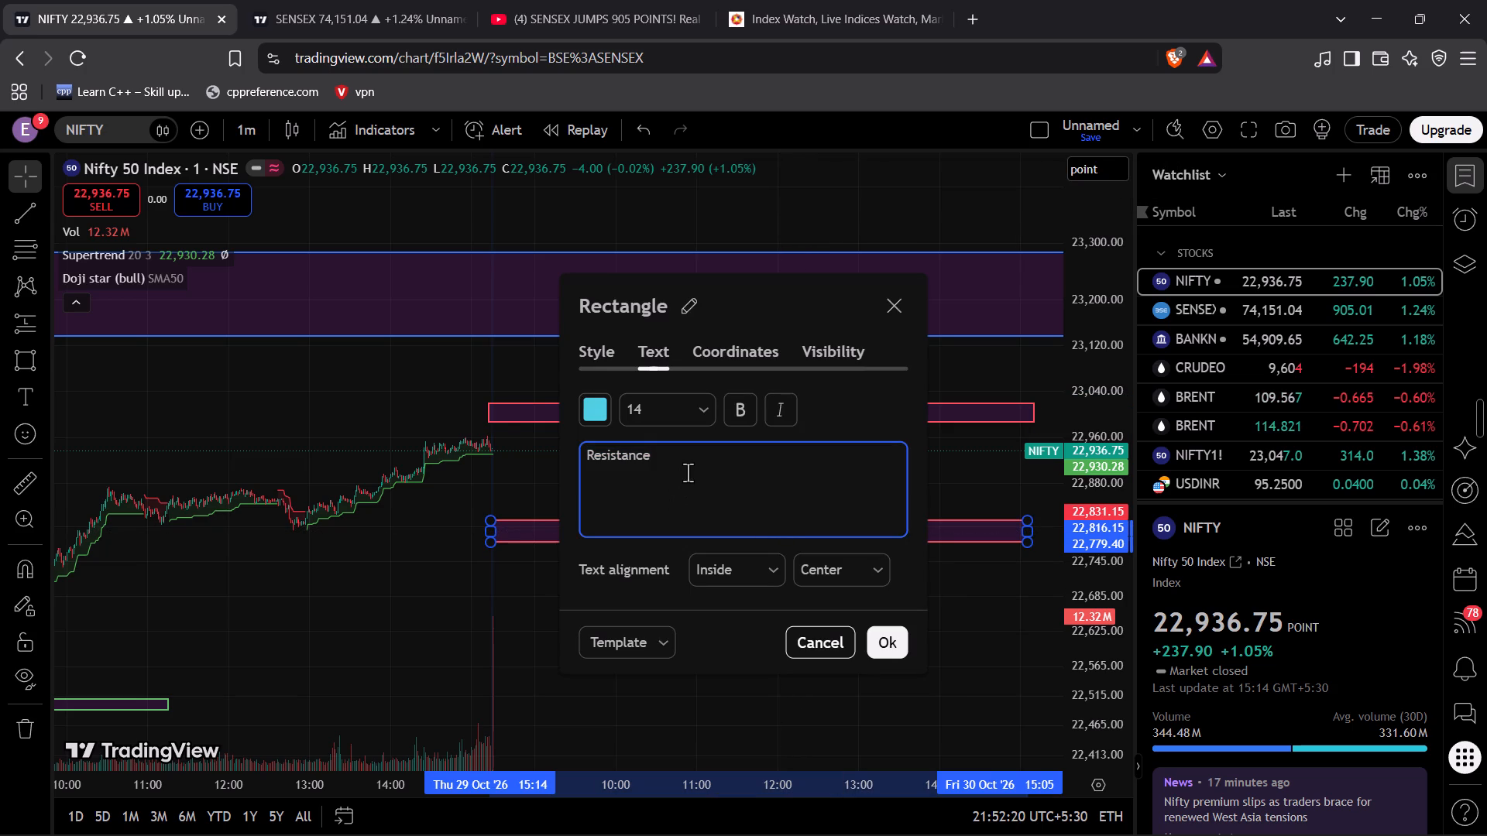
key(a)
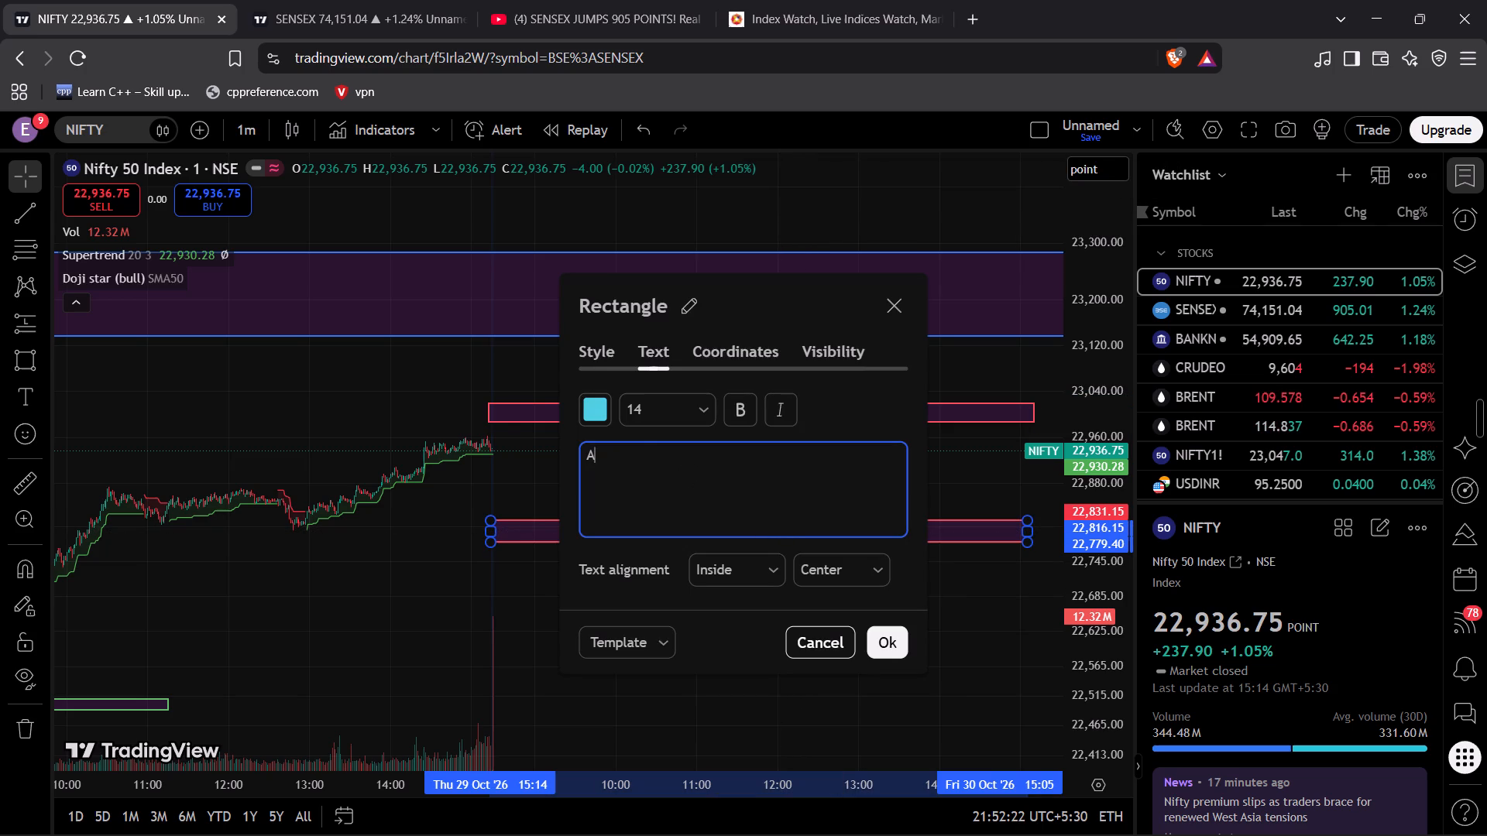
key(BackSpace)
key(s)
key(1)
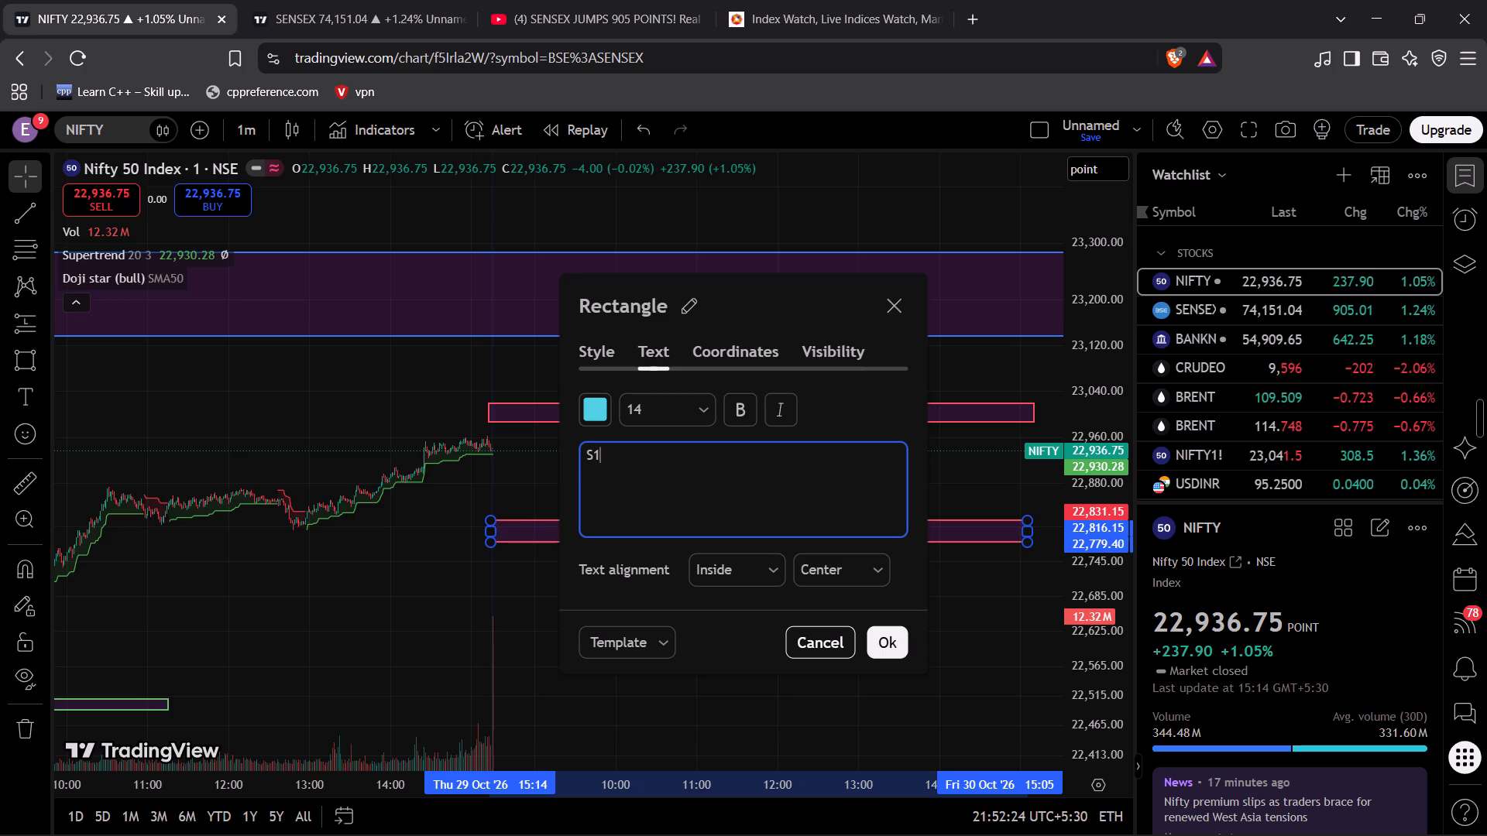
click(891, 641)
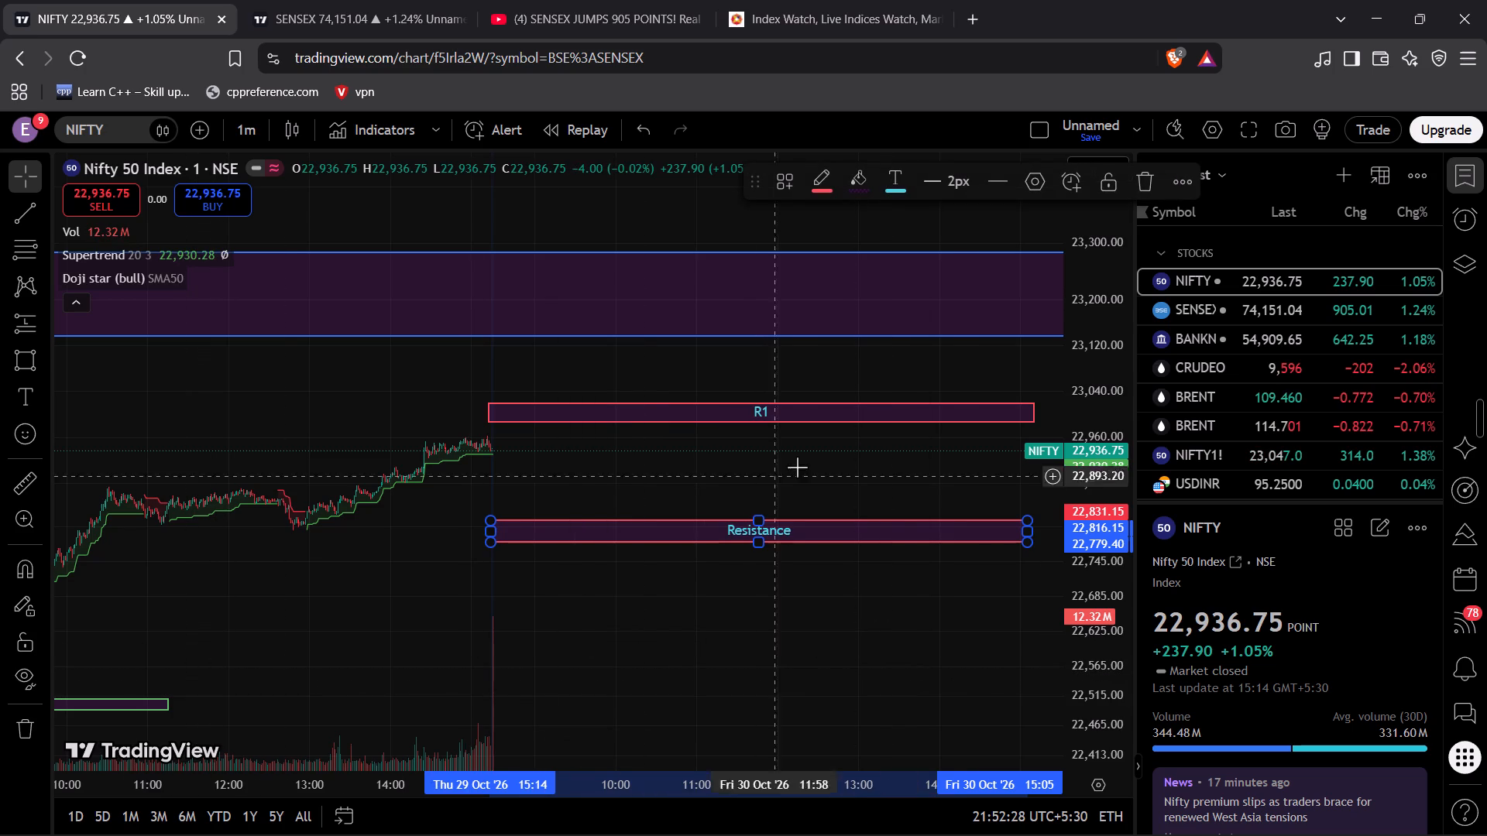
Change the border colour of the lower rectangle near 22,800 to green.
click(722, 519)
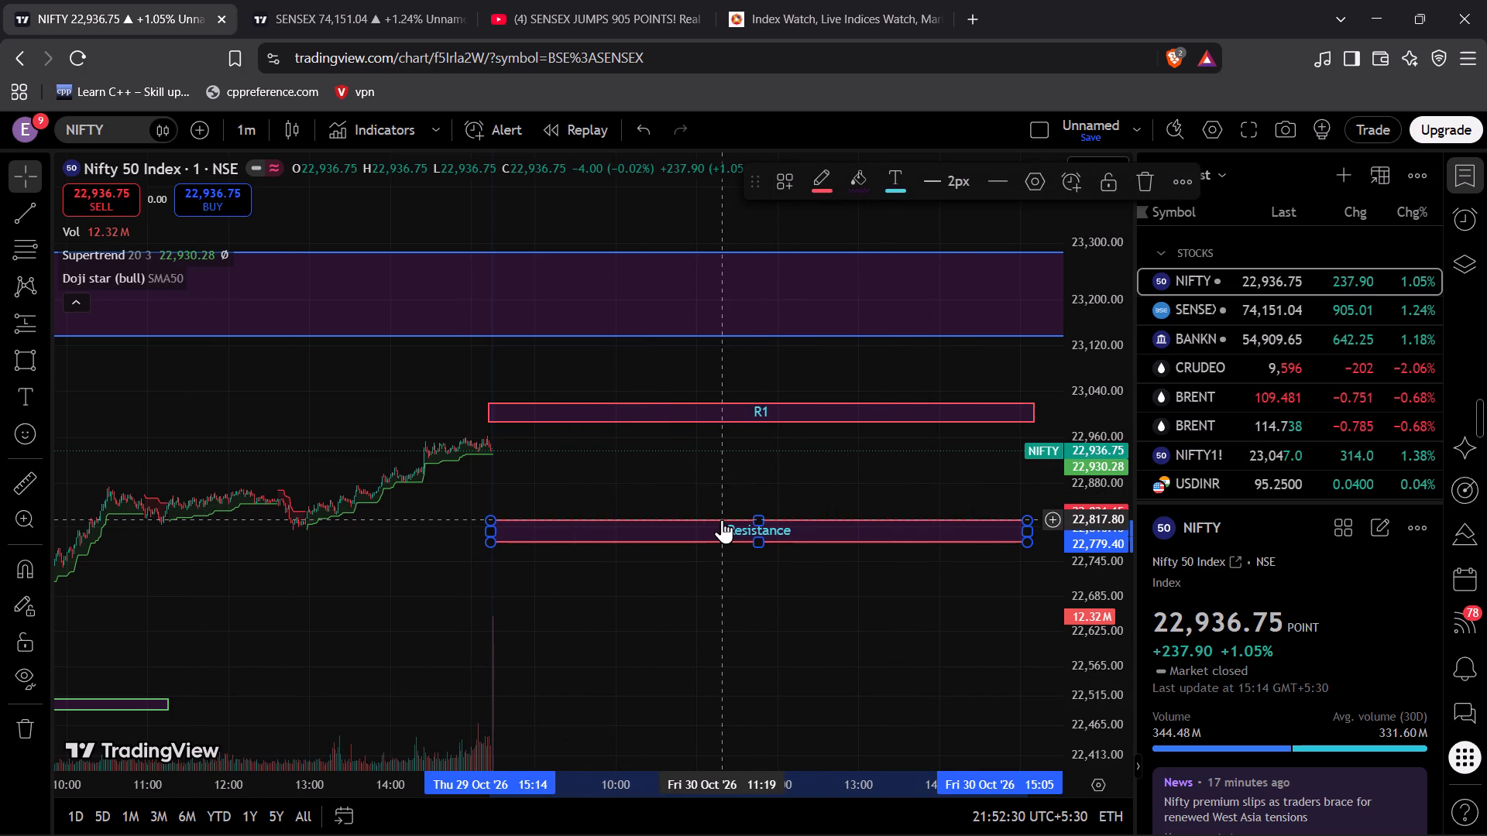
click(821, 176)
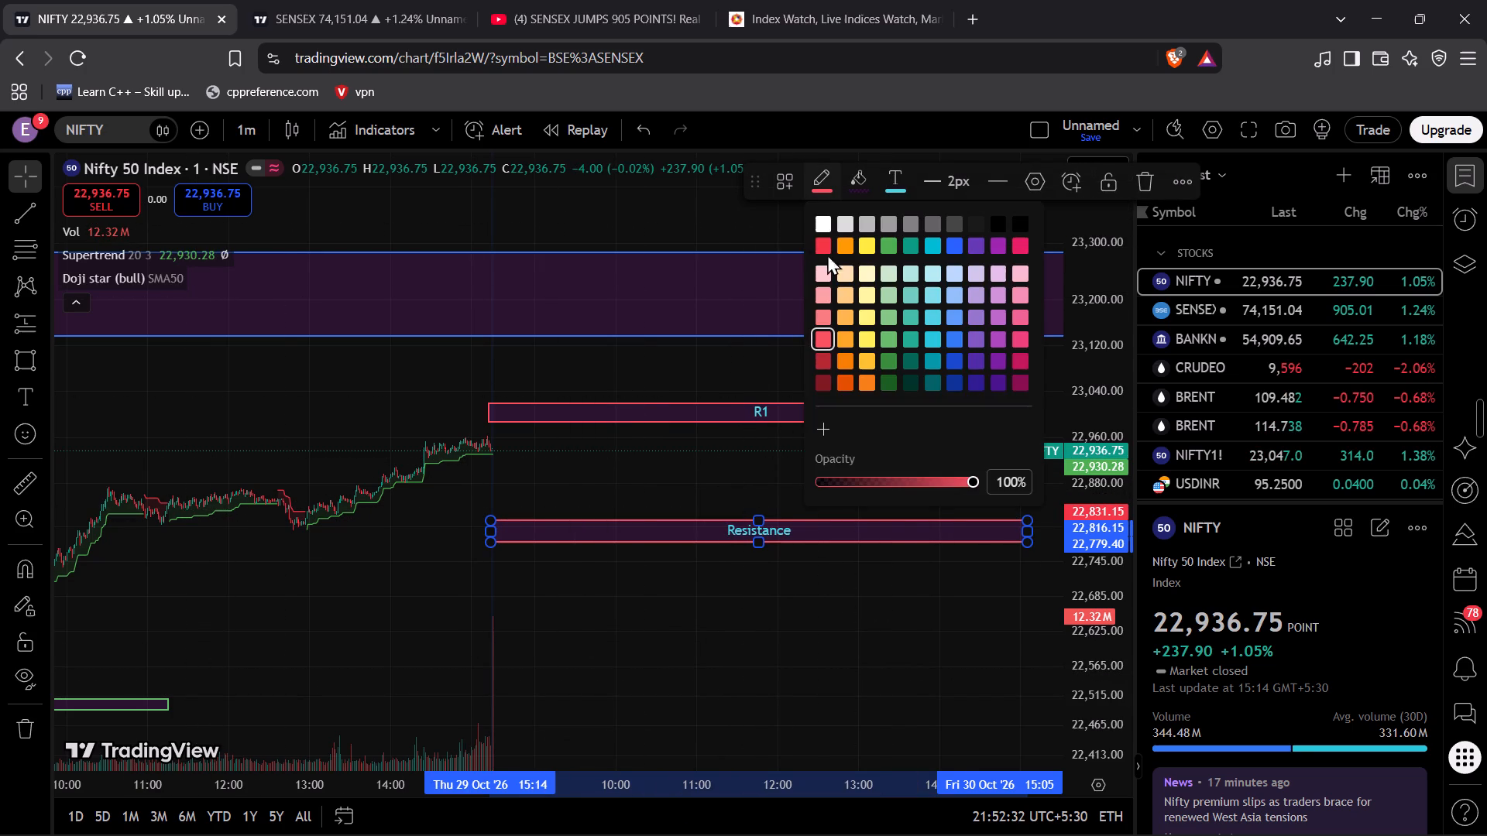
click(886, 334)
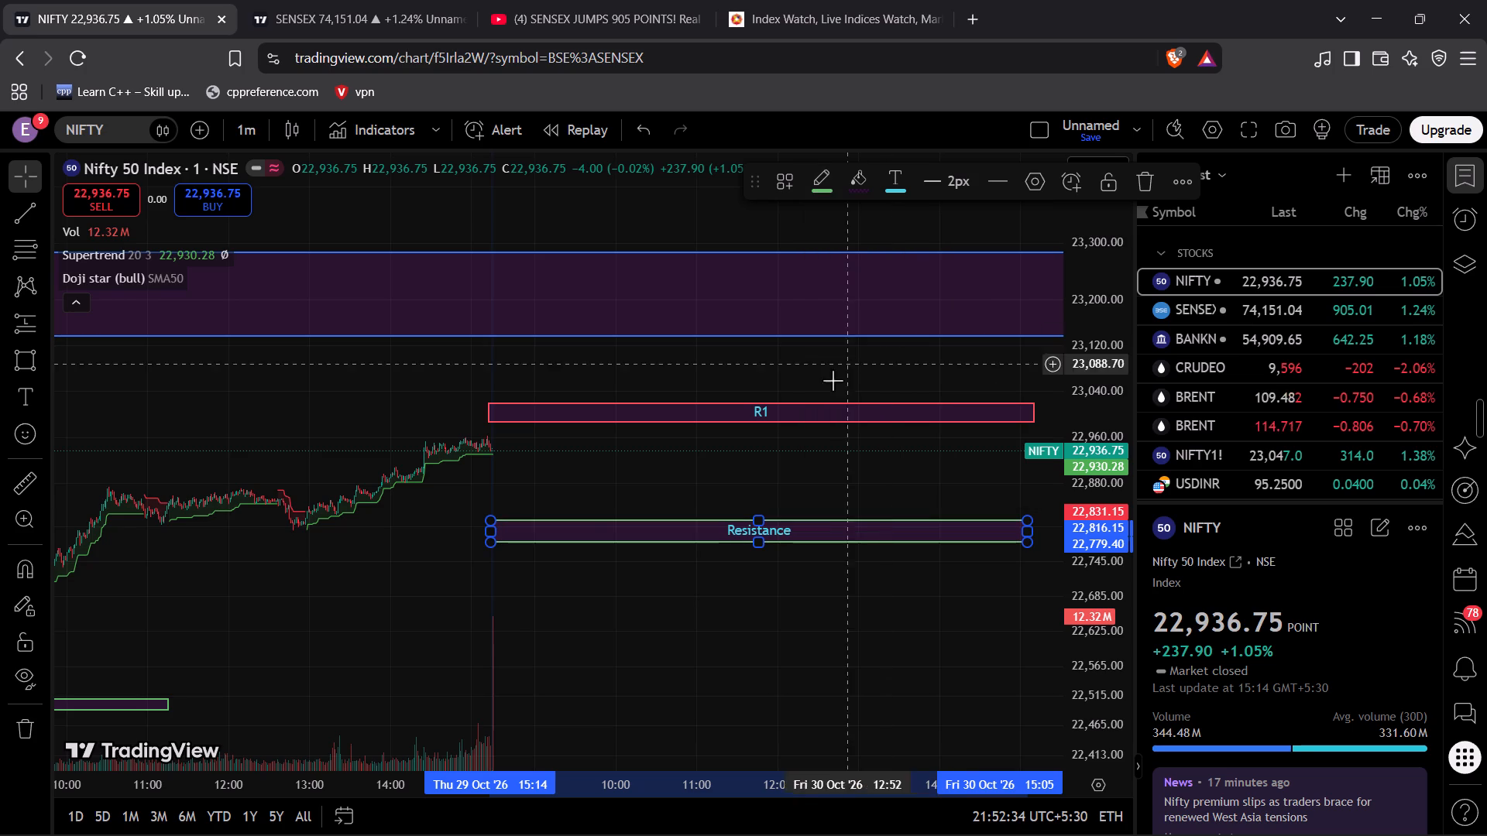
Extend and reposition the Support rectangle near 22,500 to end at 30 Oct 15:30, spanning about 22,478 to 22,516.
drag(168, 705, 1028, 677)
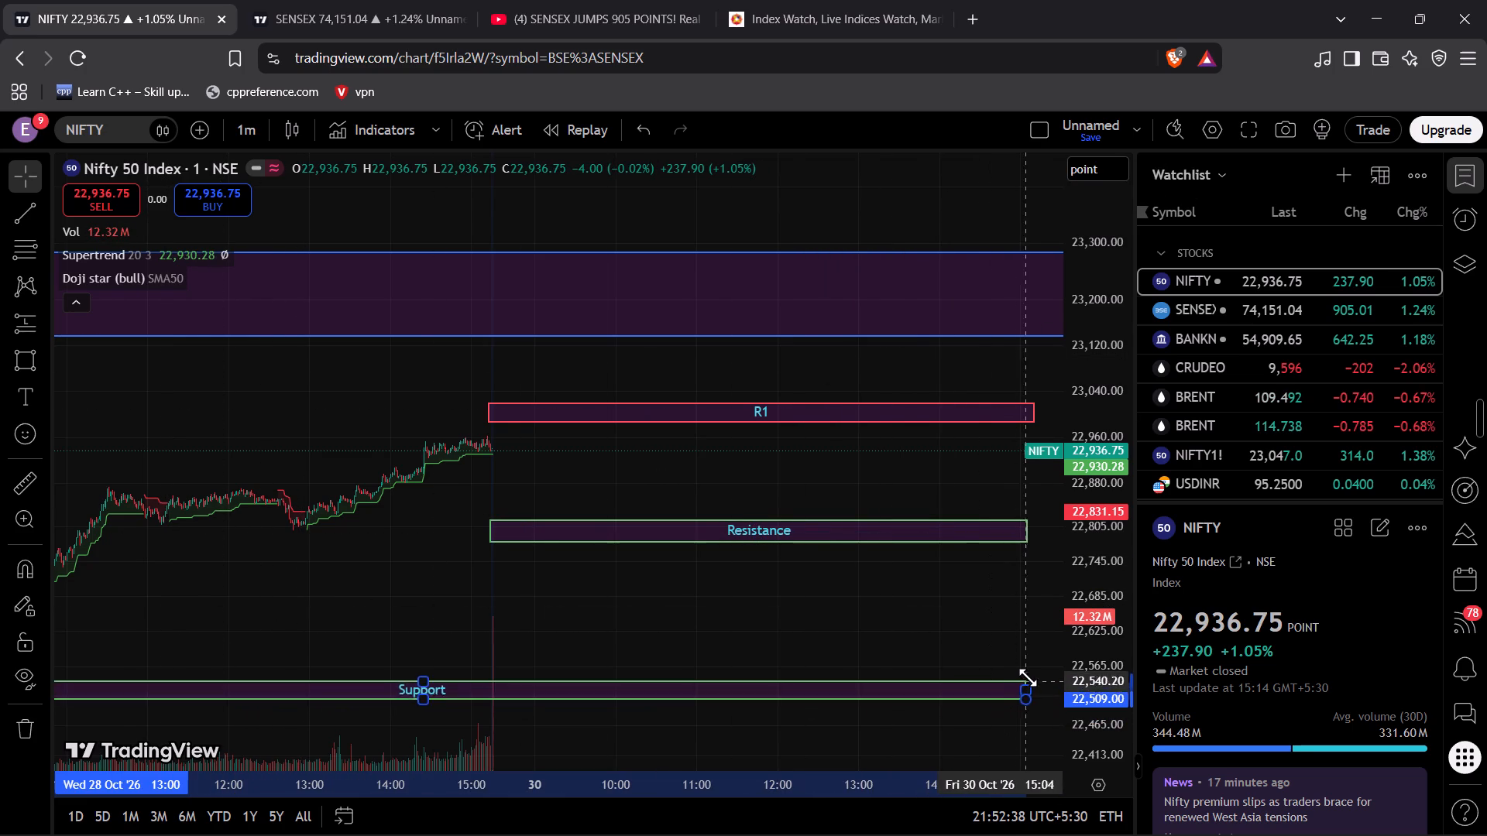
drag(1028, 677, 1054, 680)
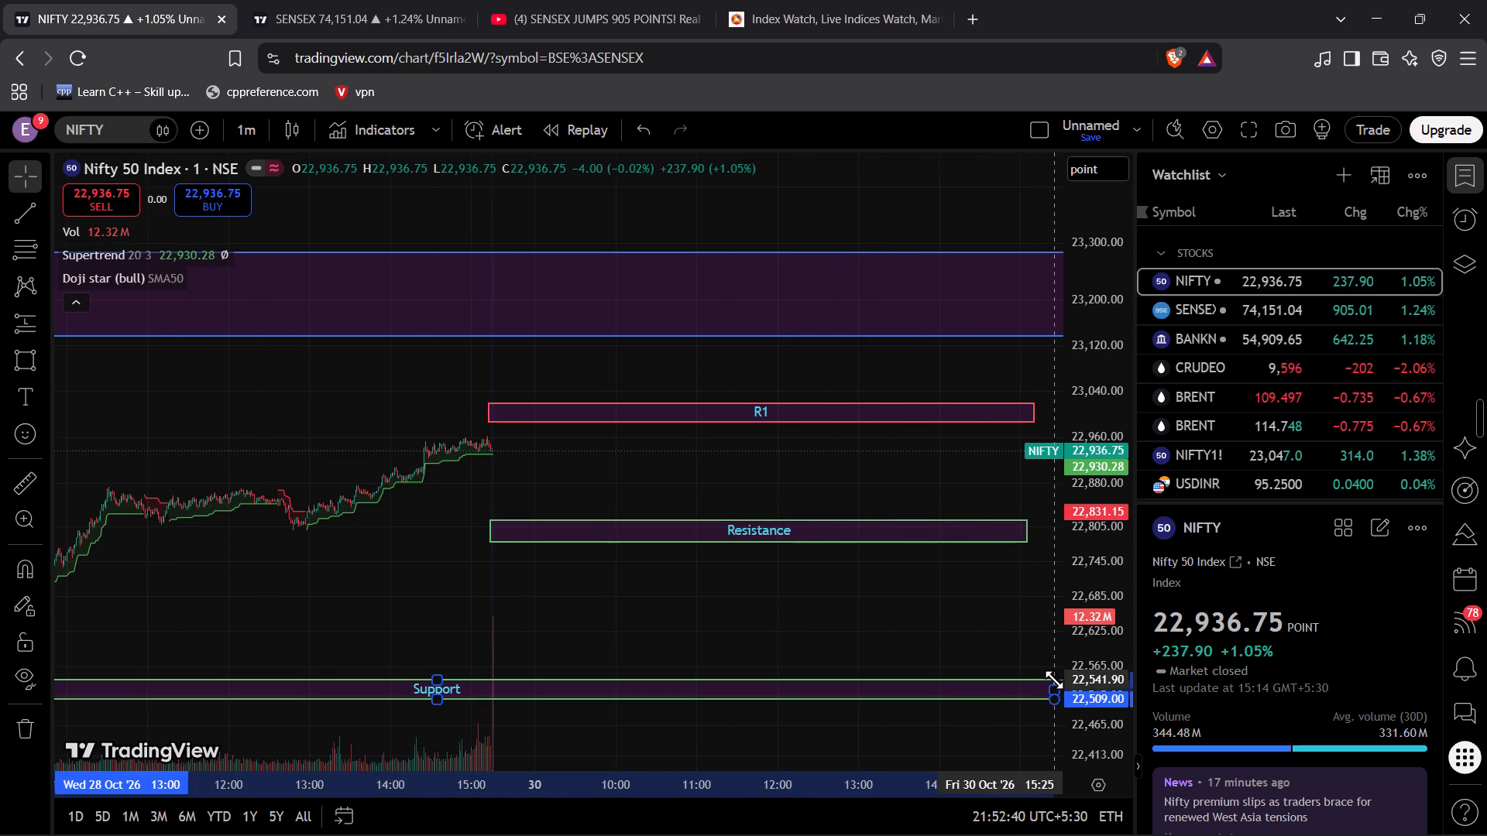
drag(1054, 680, 1056, 690)
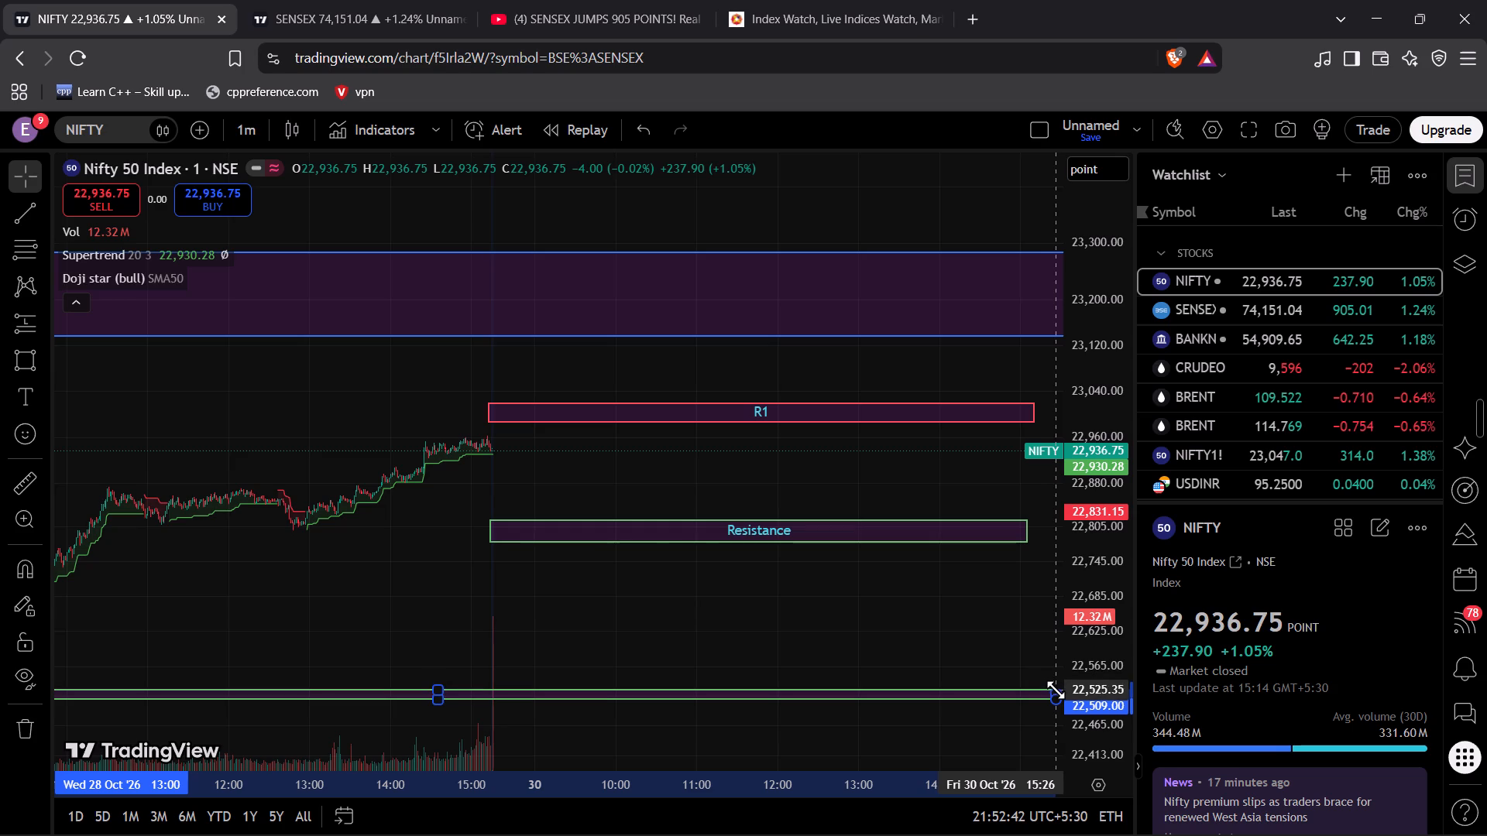
drag(1056, 690, 1057, 692)
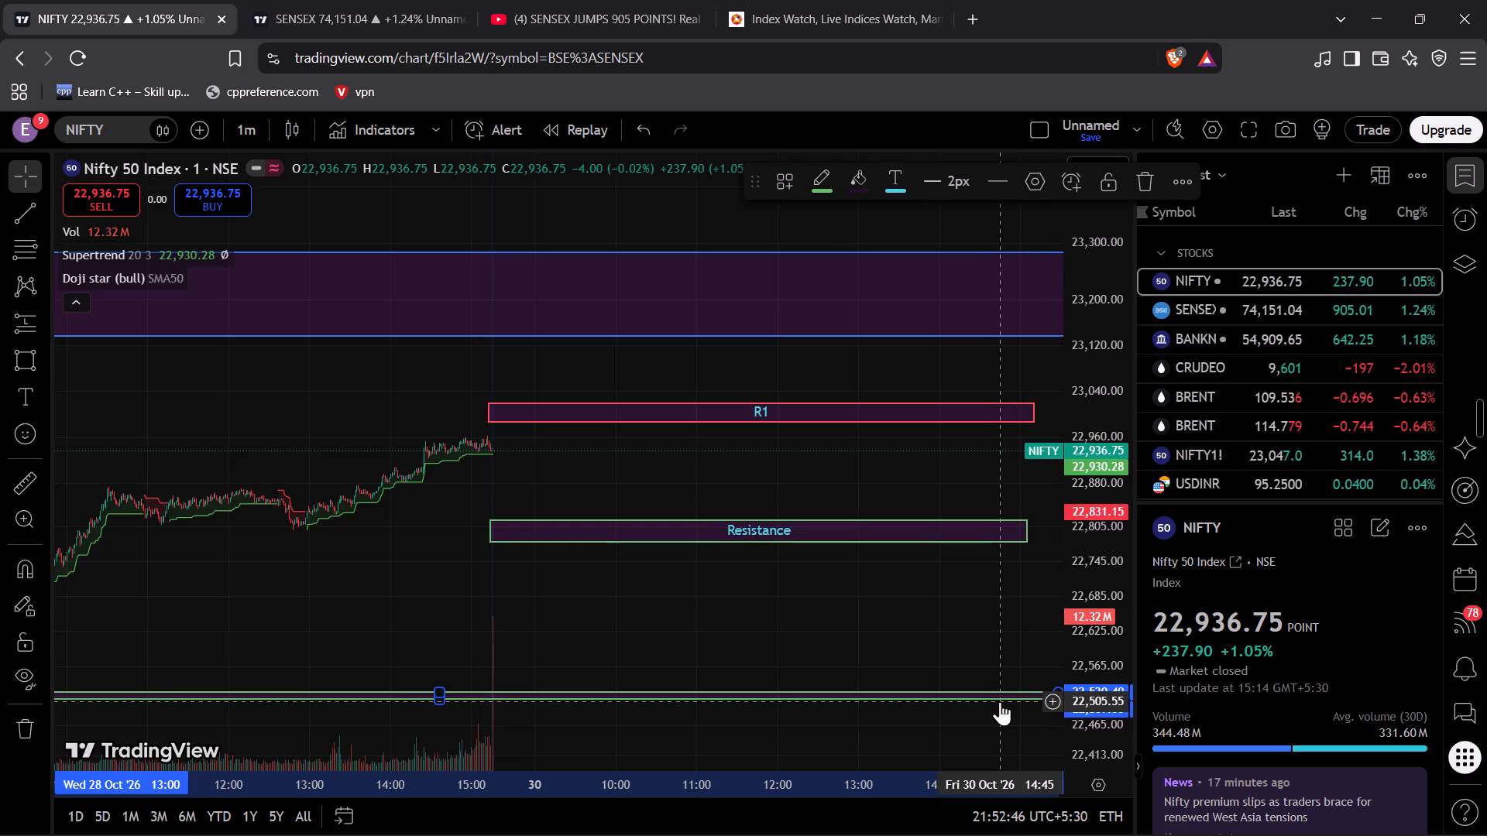
drag(1000, 701, 967, 700)
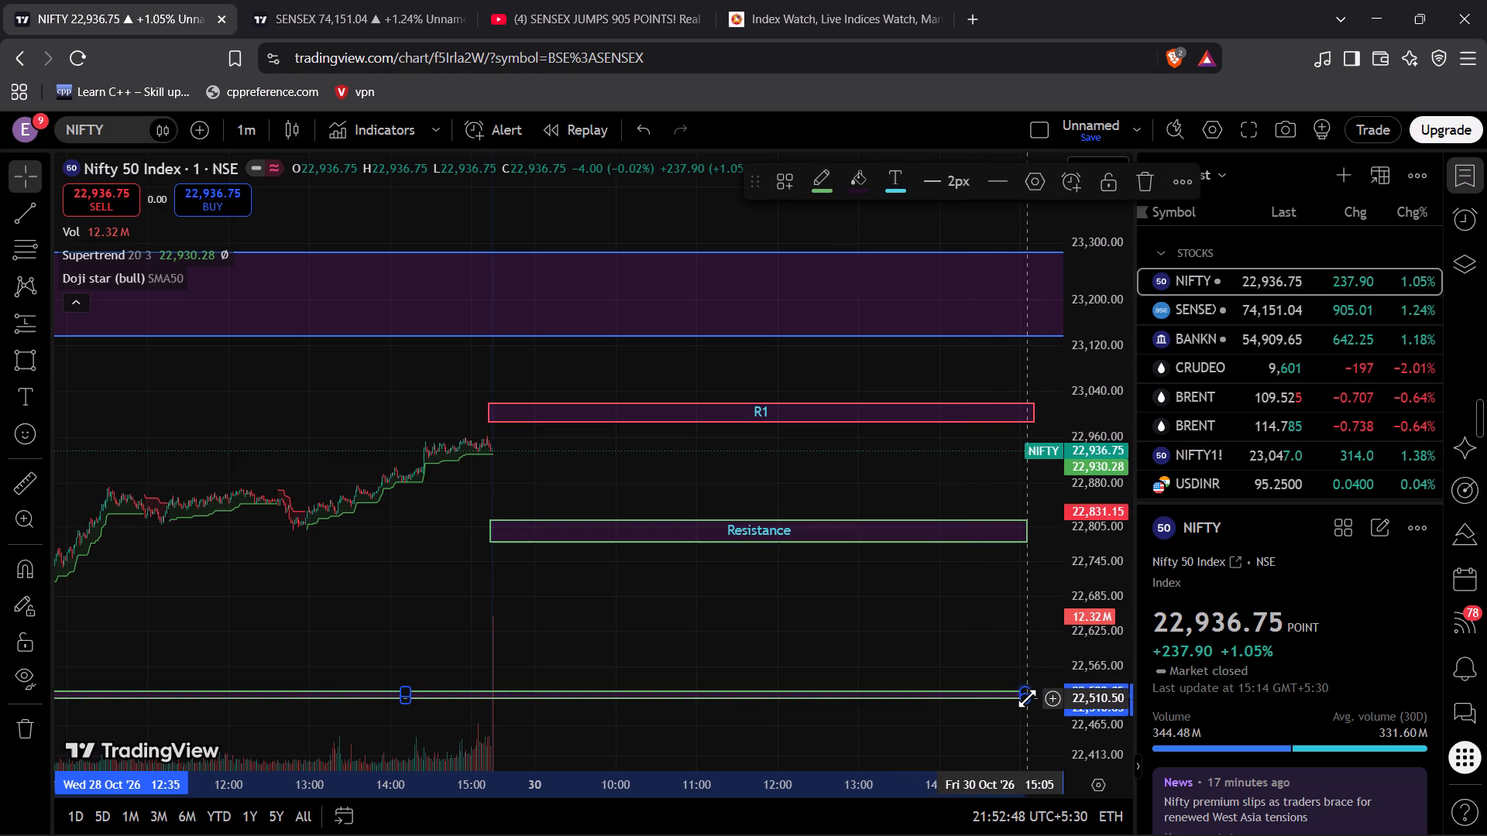
drag(1027, 698, 1040, 717)
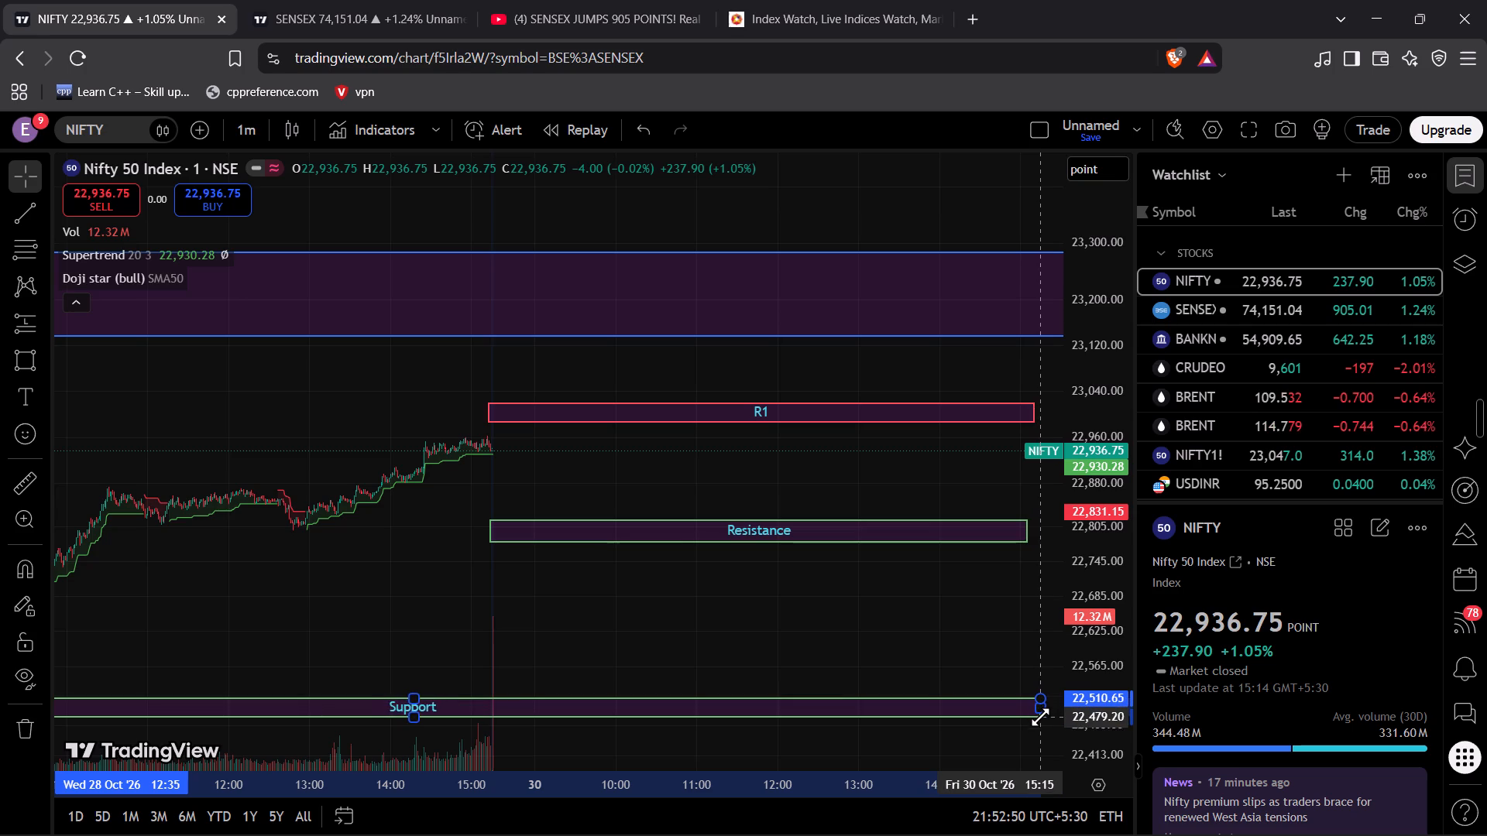
drag(1040, 717, 1042, 720)
drag(1004, 702, 1022, 699)
Shorten the Support rectangle near 22,500 so that it starts at 29 Oct 14:31.
scroll(455, 636, down, 2)
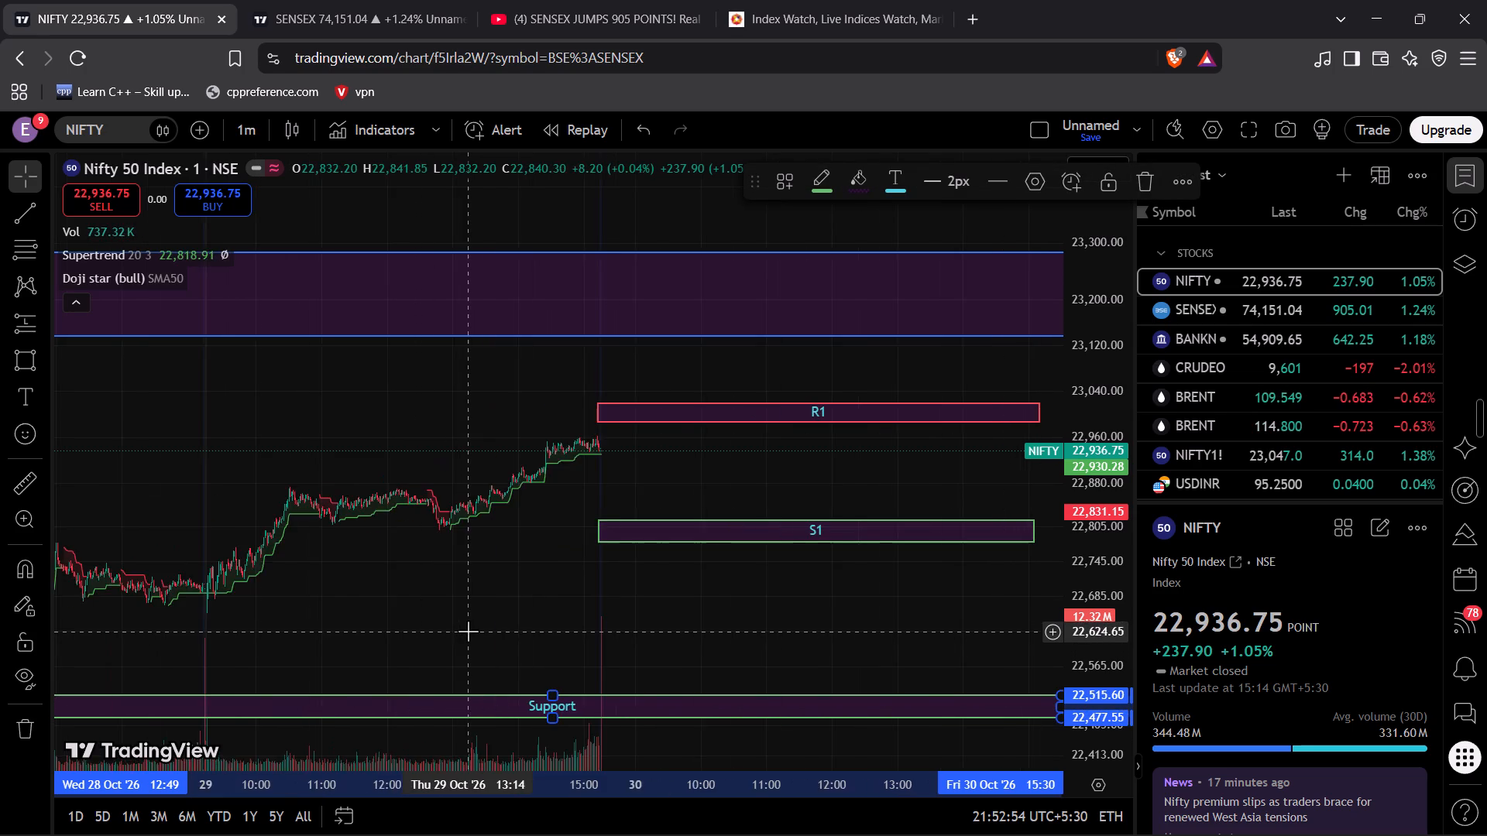
scroll(468, 631, down, 3)
drag(327, 706, 636, 704)
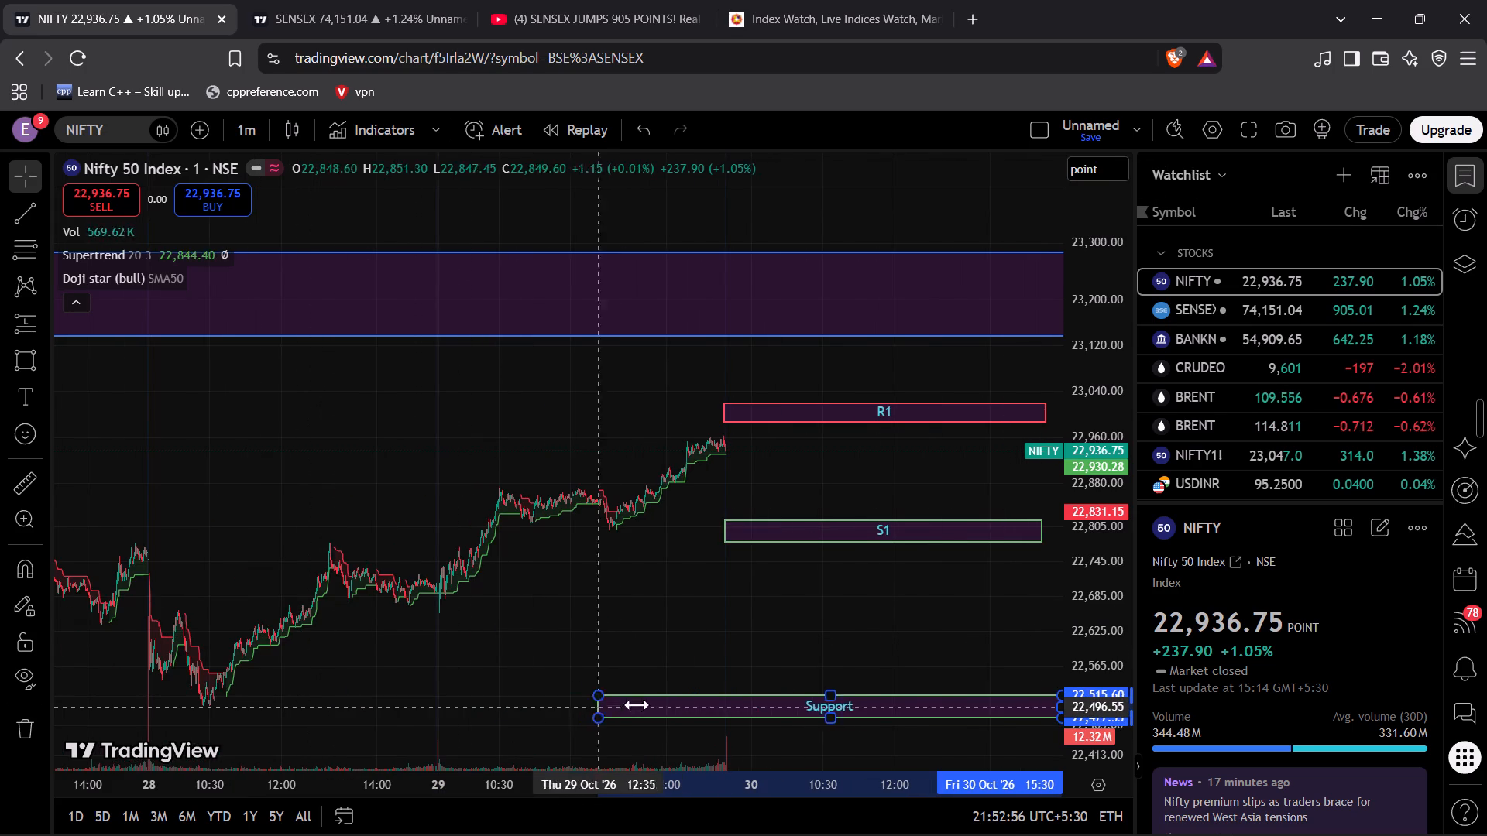
drag(636, 704, 691, 698)
Replace the label of the Support rectangle near 22,500 with S2.
scroll(764, 611, left, 3)
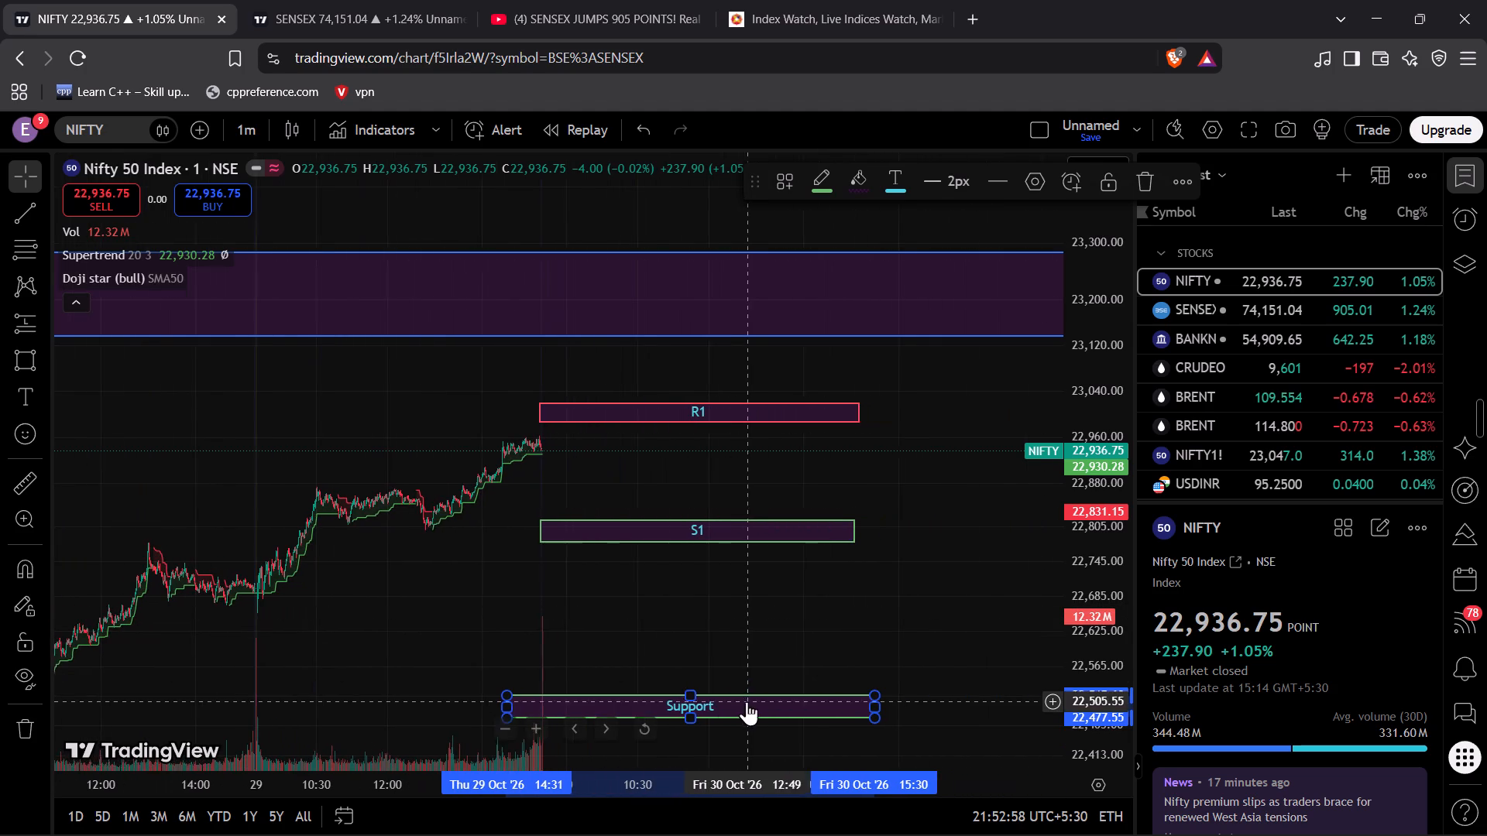
scroll(747, 701, left, 1)
click(699, 700)
key(BackSpace)
key(BackSpace)
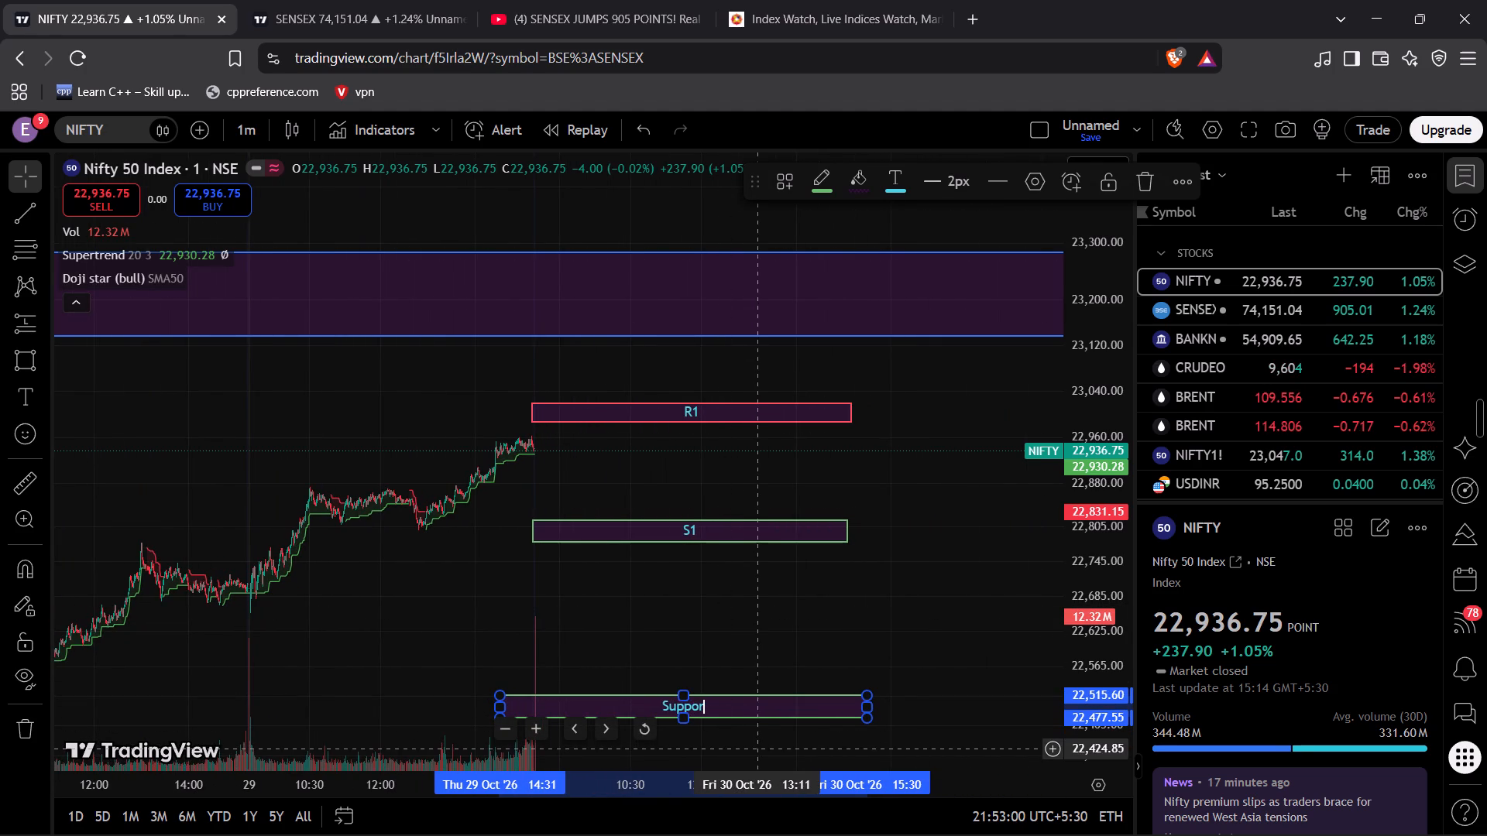
key(BackSpace)
key(BackSpace)
key(BackSpace)
key(BackSpace)
key(2)
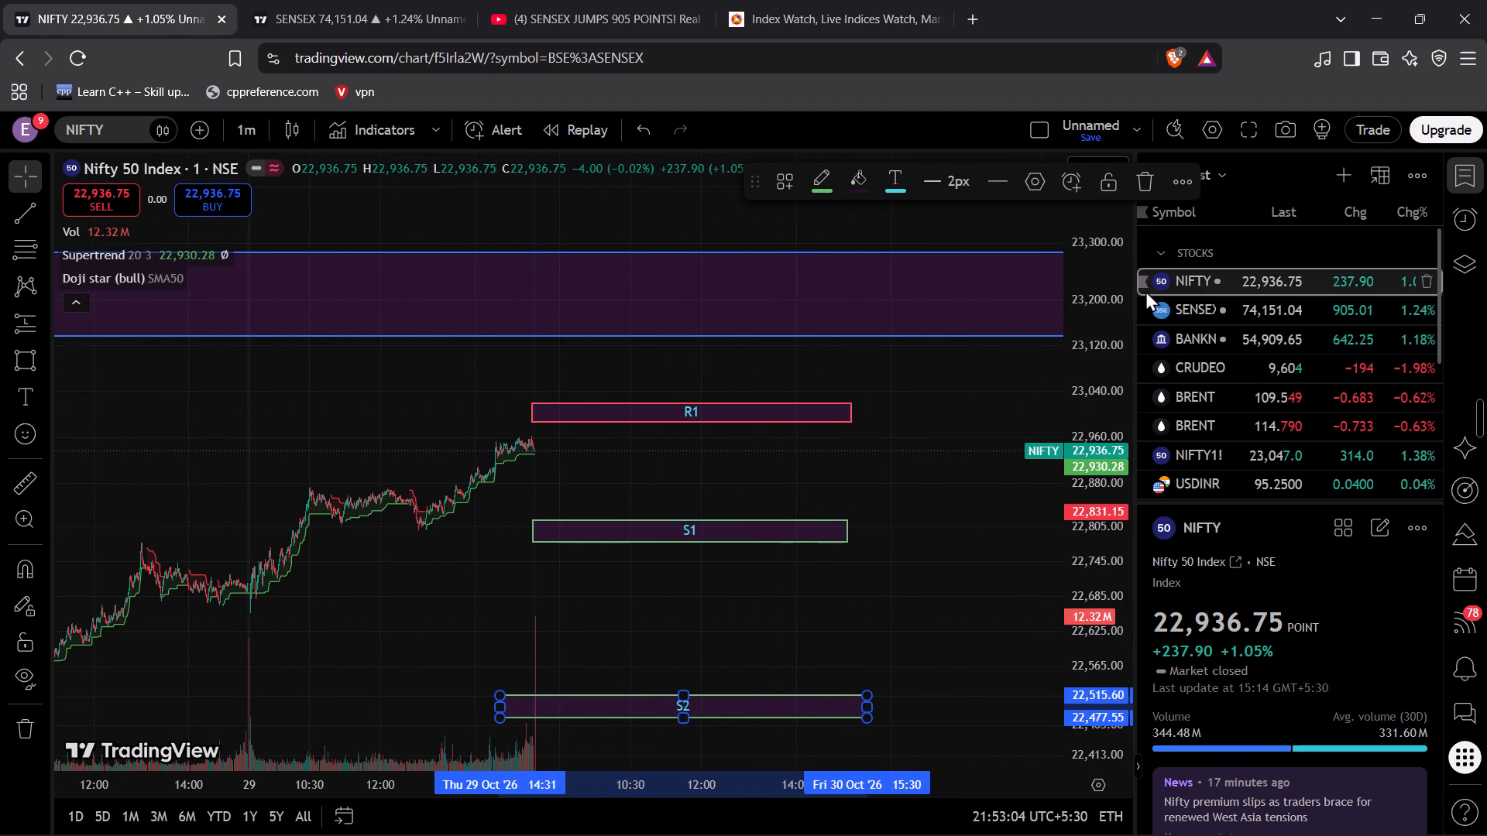
Select the large blue-bordered rectangle above R1 and switch the NIFTY chart to the 5-minute timeframe.
scroll(1089, 283, down, 5)
scroll(631, 392, down, 6)
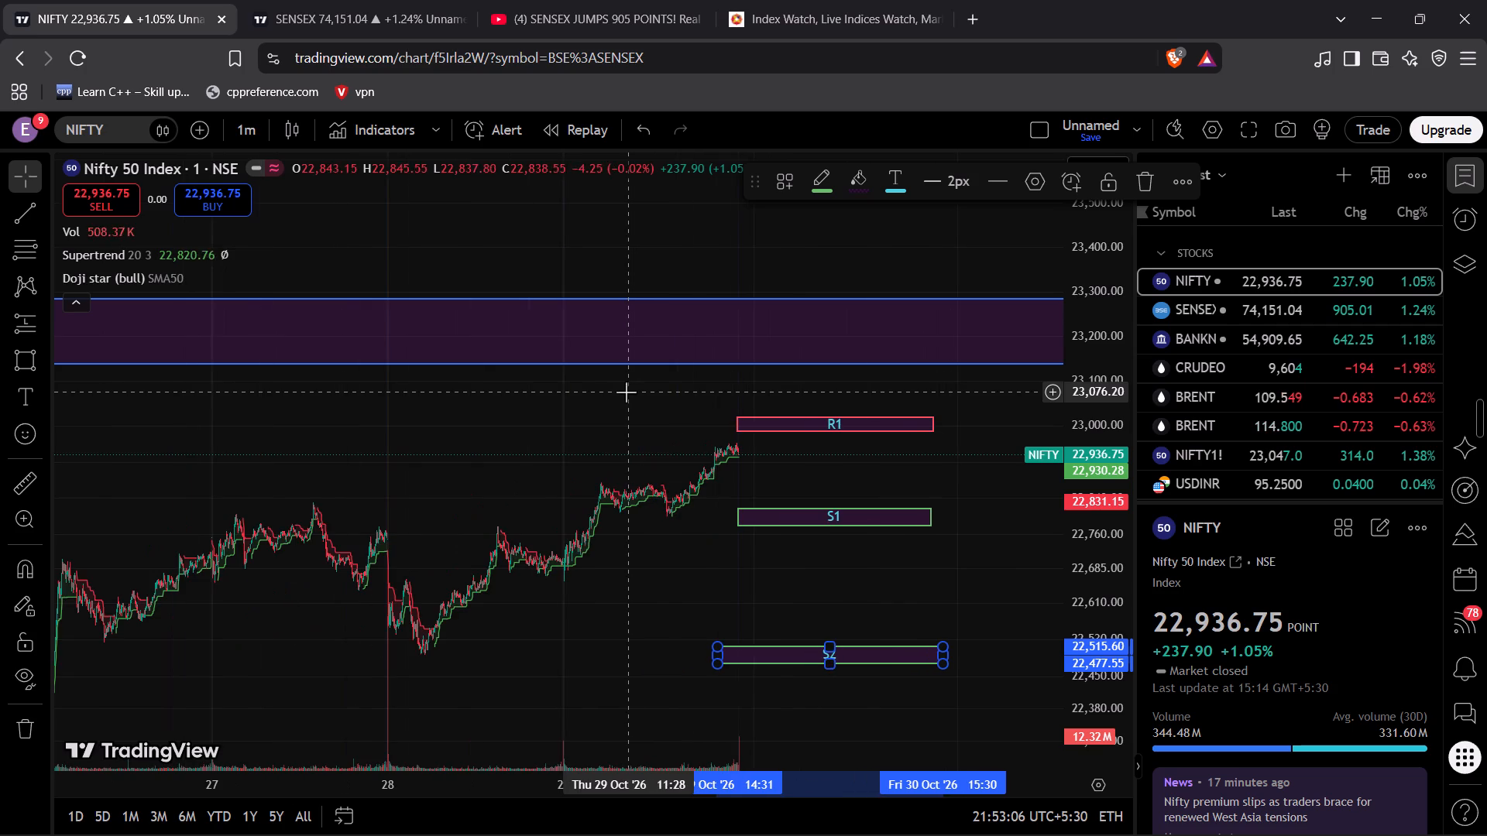
click(513, 290)
click(524, 313)
click(549, 299)
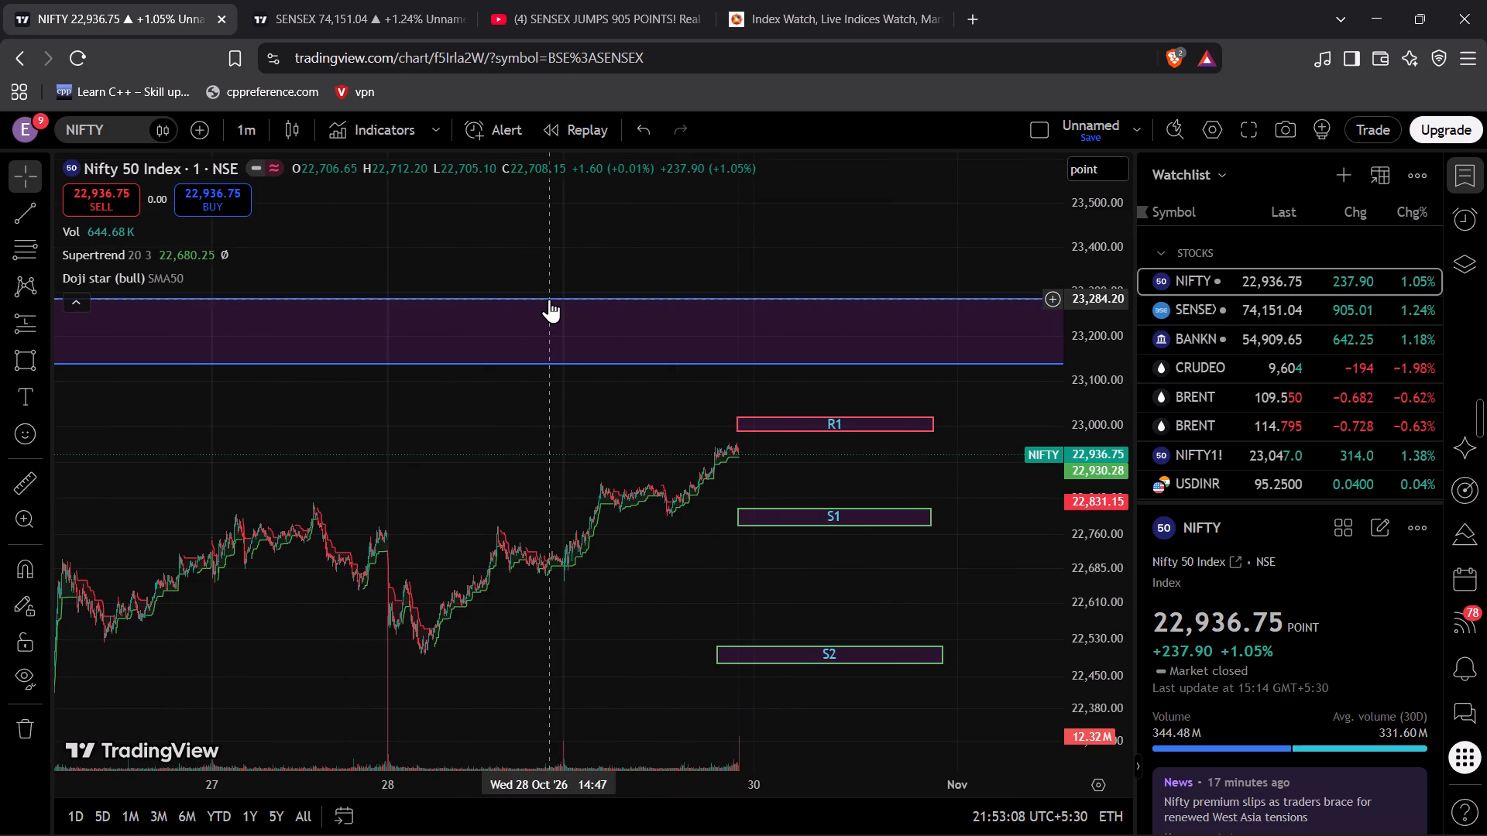
click(247, 128)
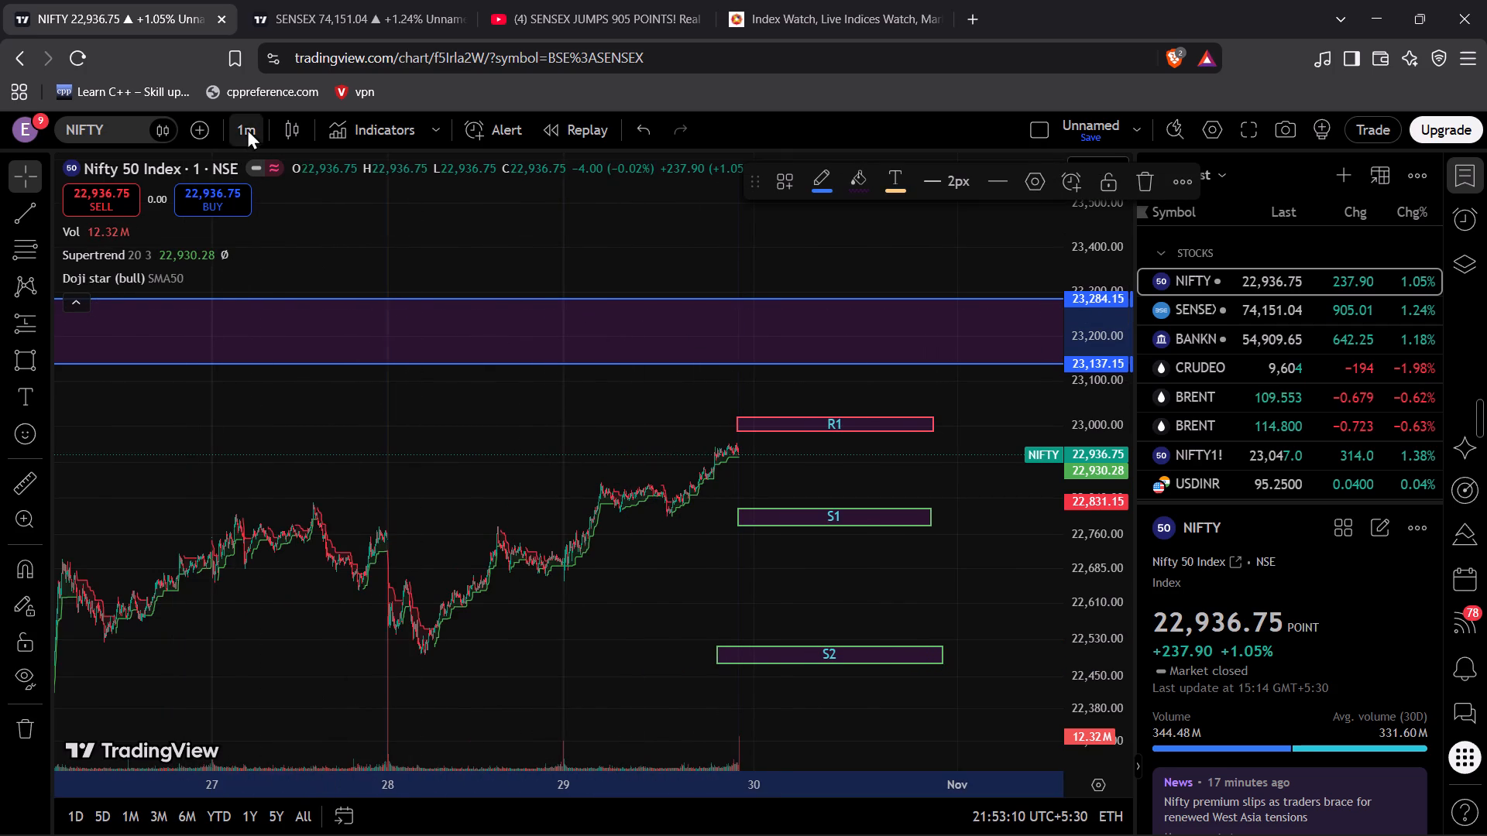
click(274, 661)
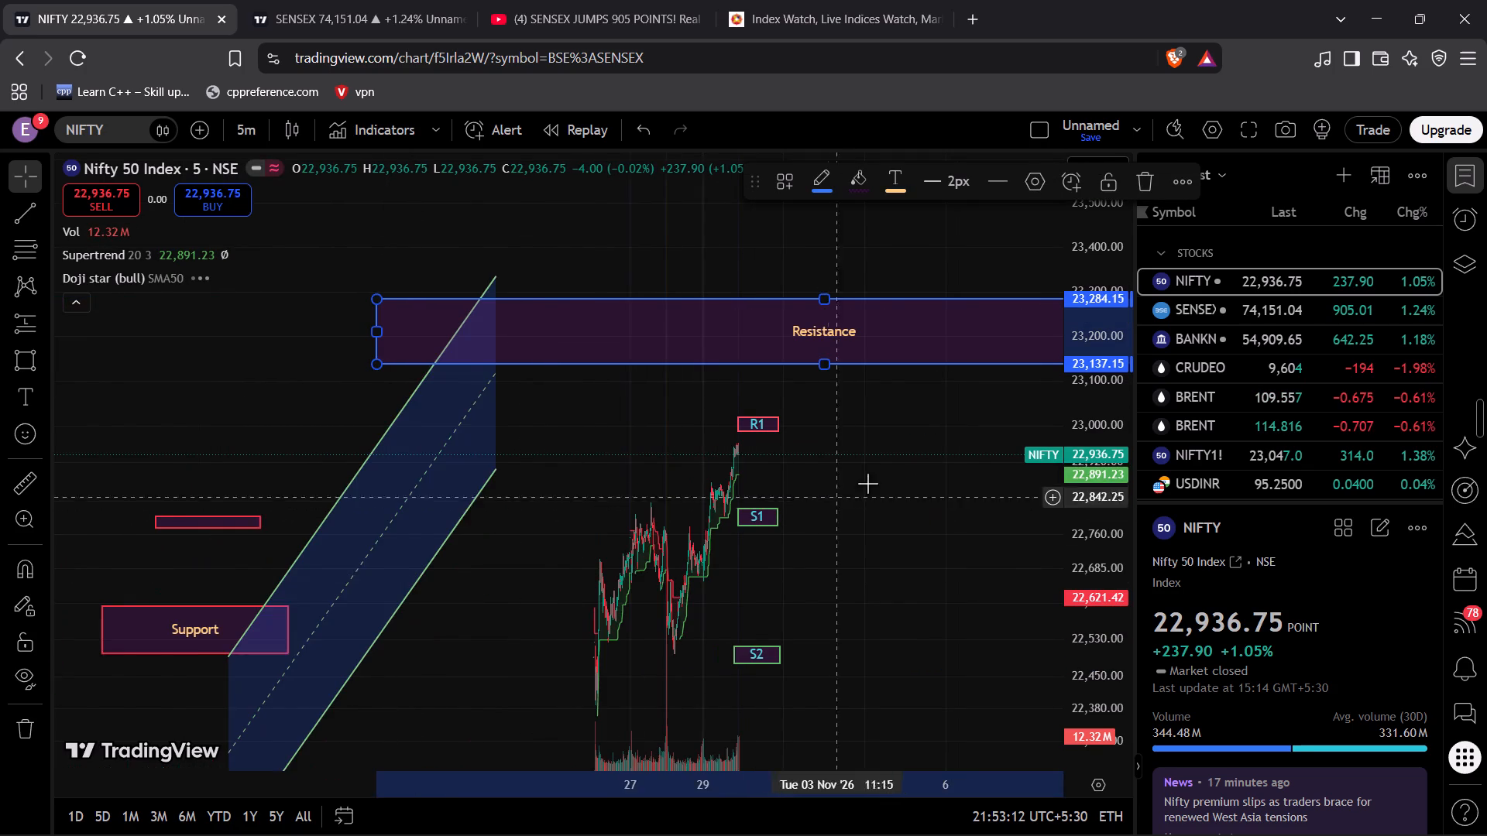
Extend the S1 rectangle to 2 Nov 12:45 and lower its top edge to about 22,808.
drag(921, 481, 555, 469)
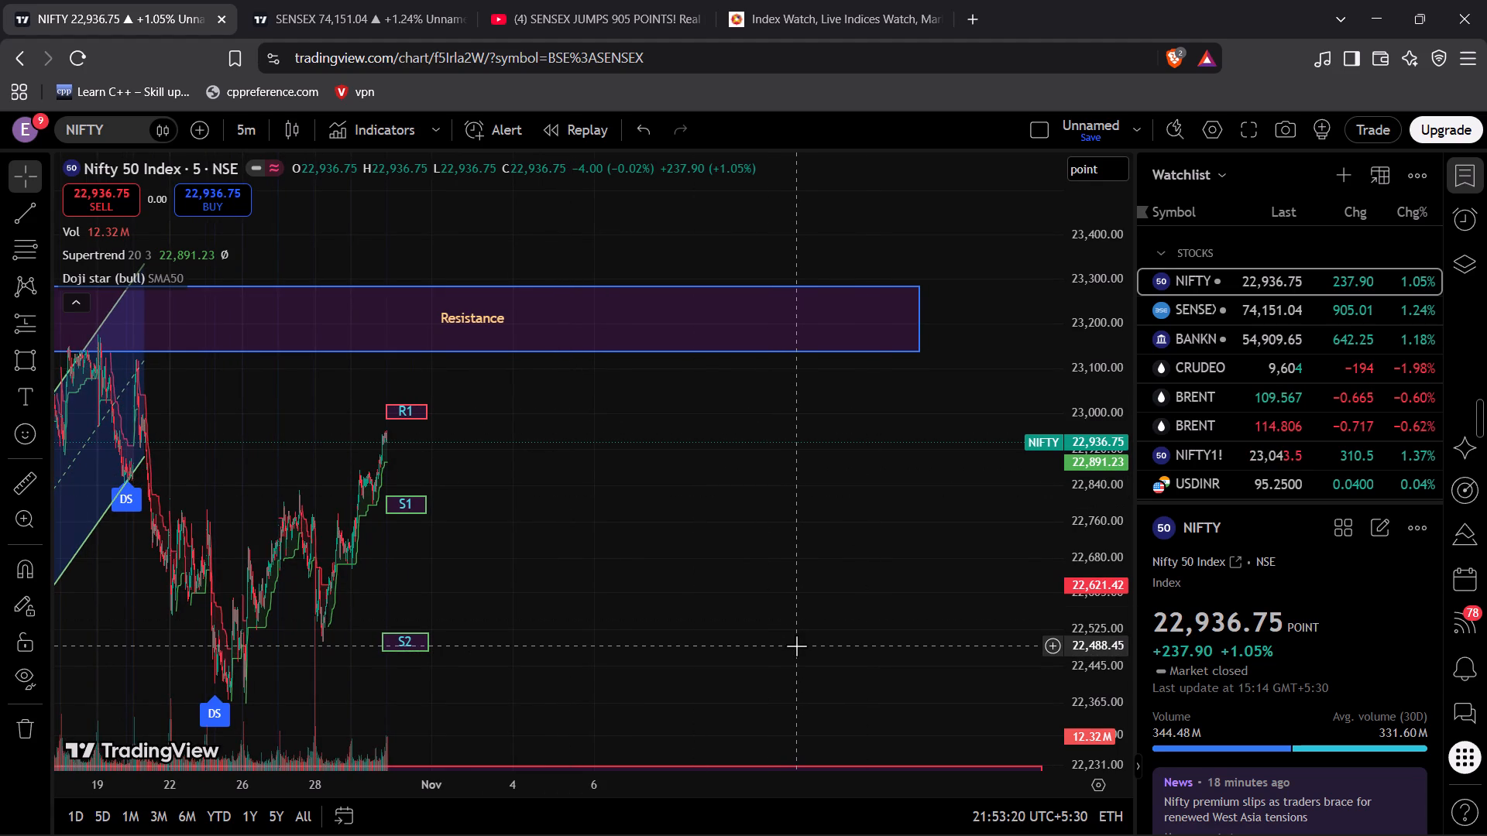
drag(682, 665, 678, 568)
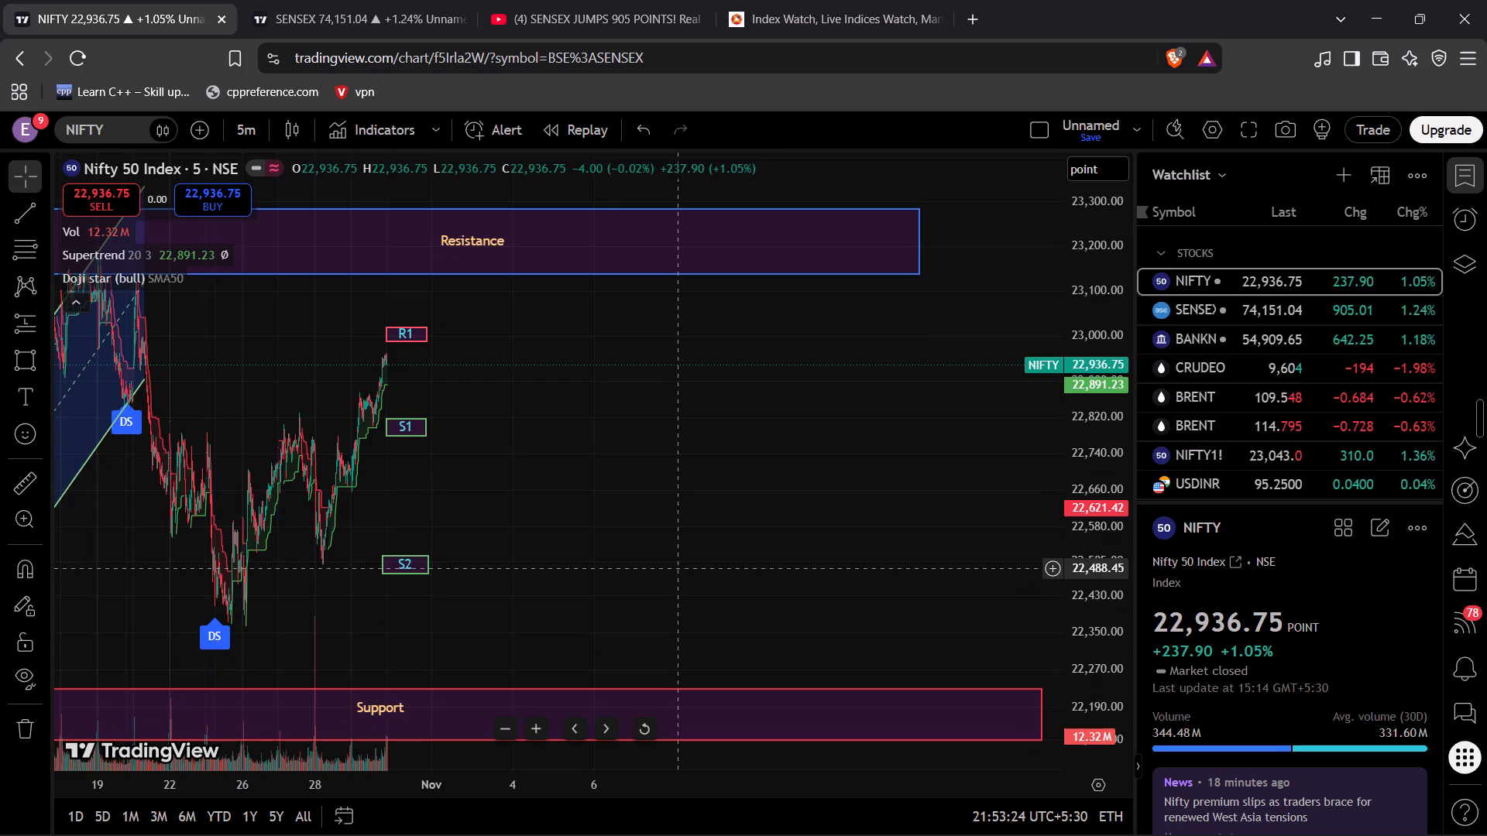
drag(678, 568, 702, 592)
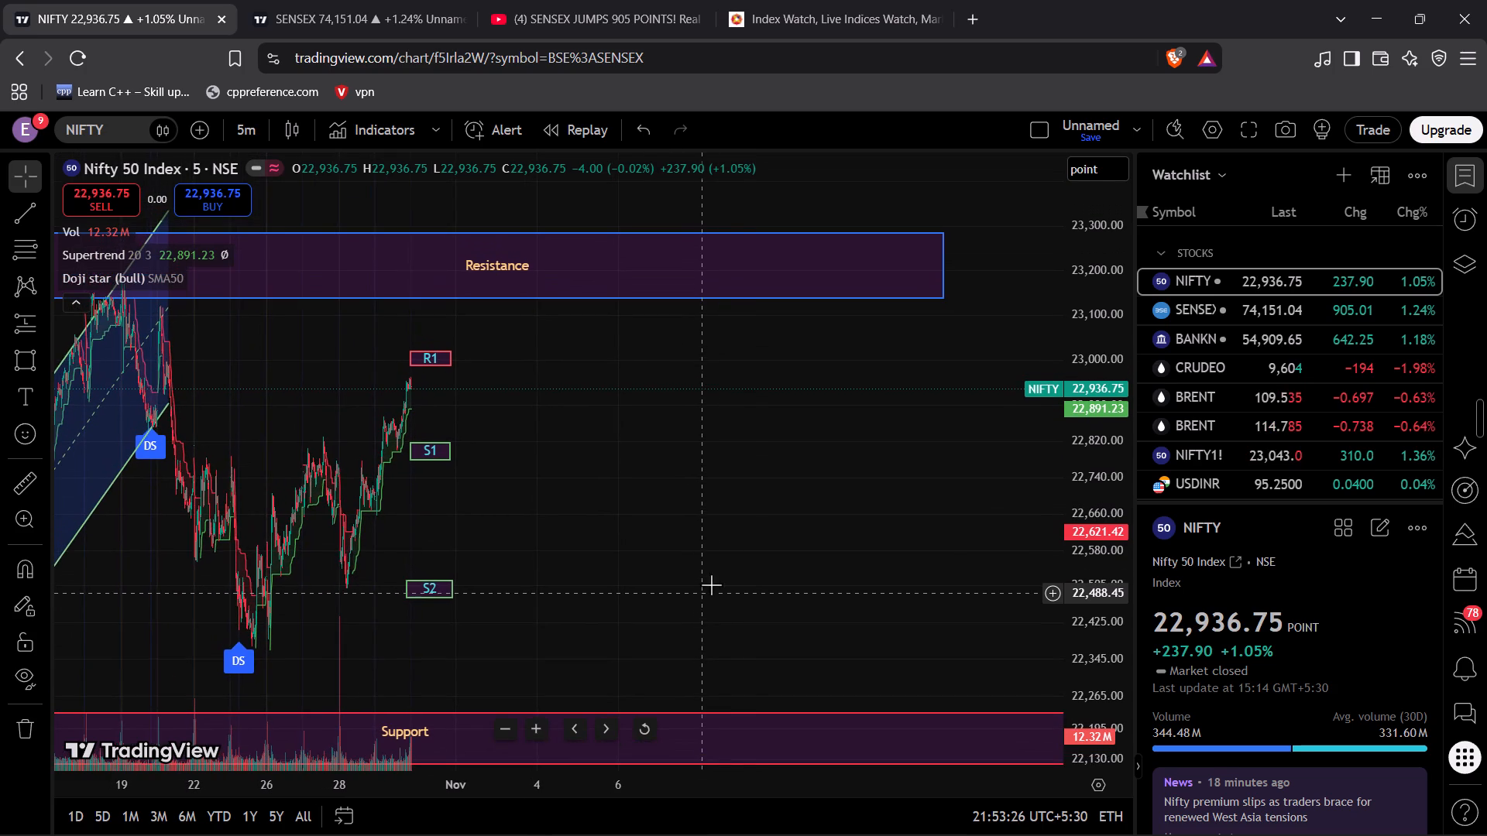
drag(755, 552, 985, 492)
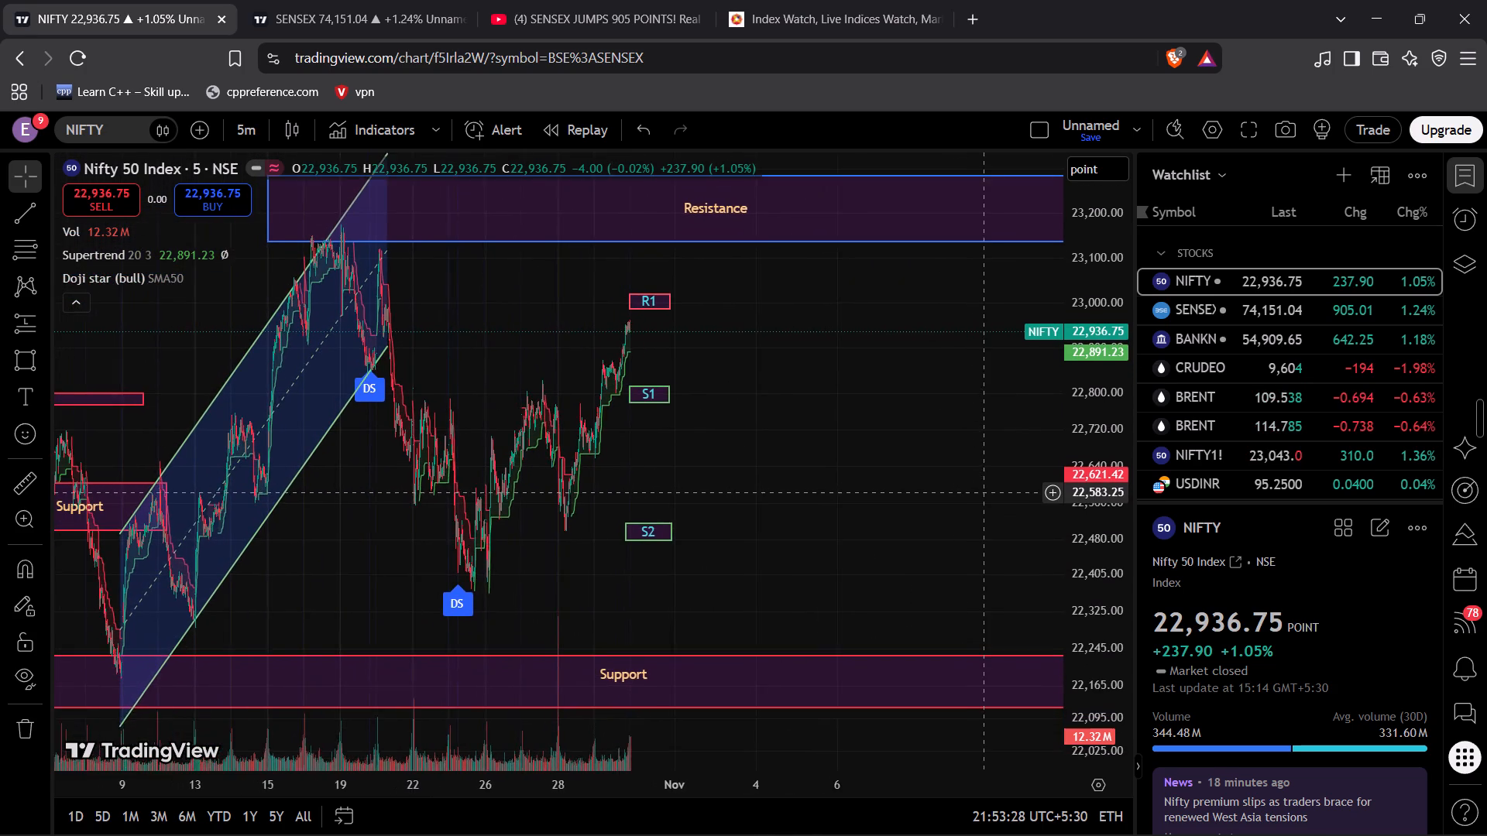
drag(985, 492, 1001, 492)
drag(614, 580, 452, 583)
click(541, 394)
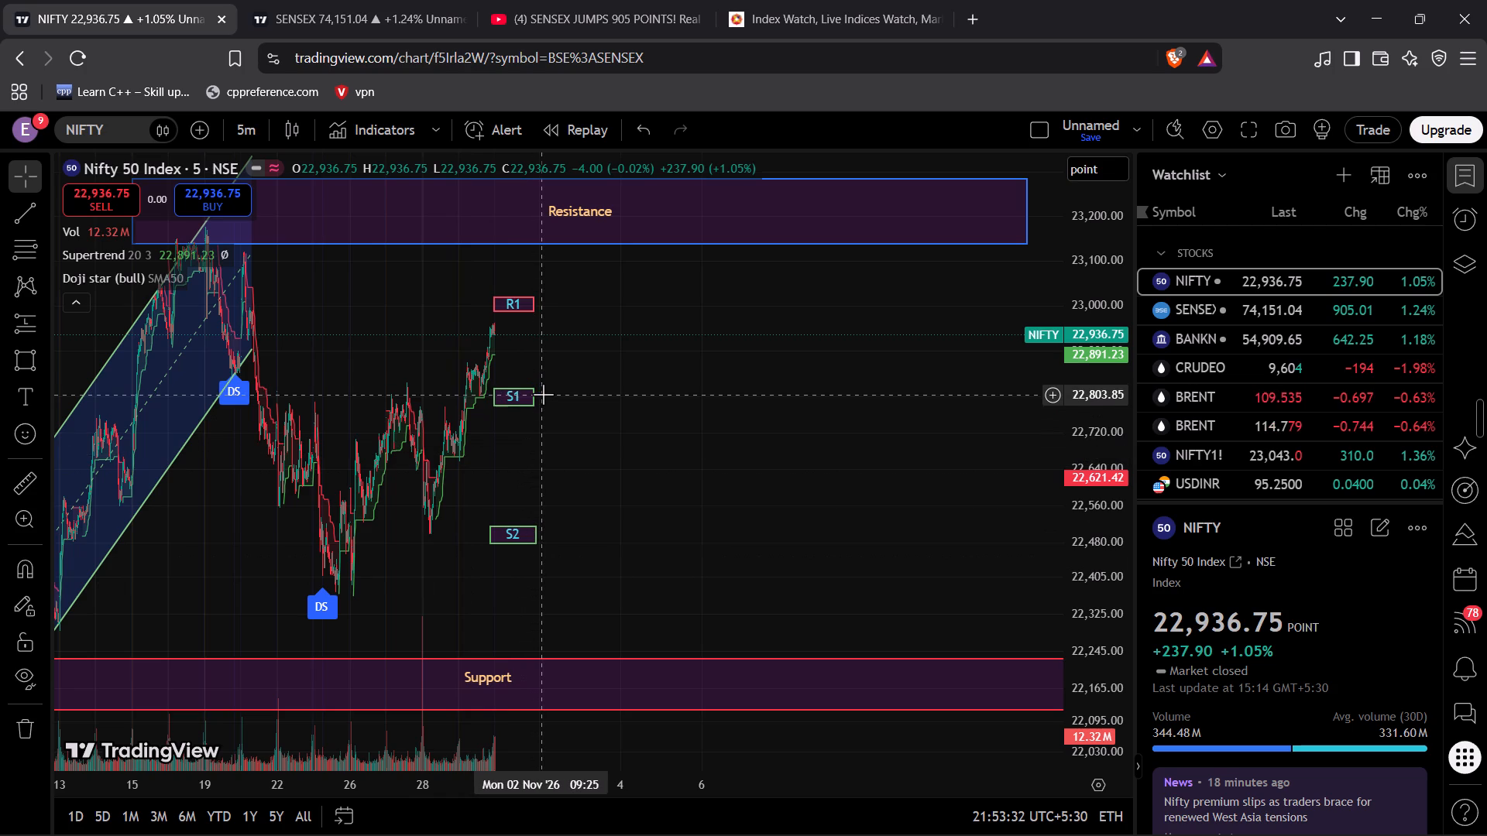
drag(537, 394, 545, 394)
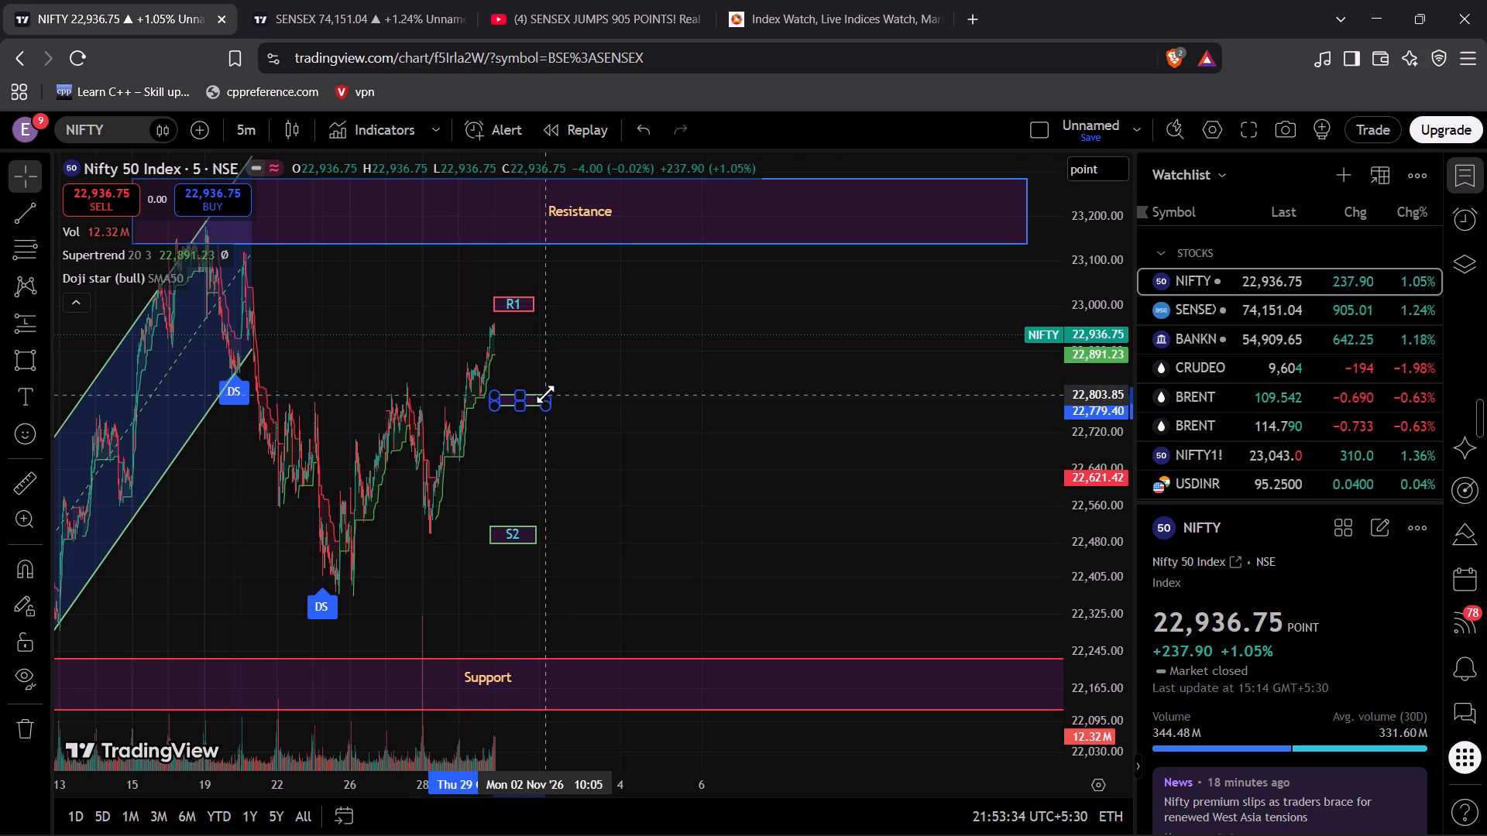
drag(545, 394, 555, 389)
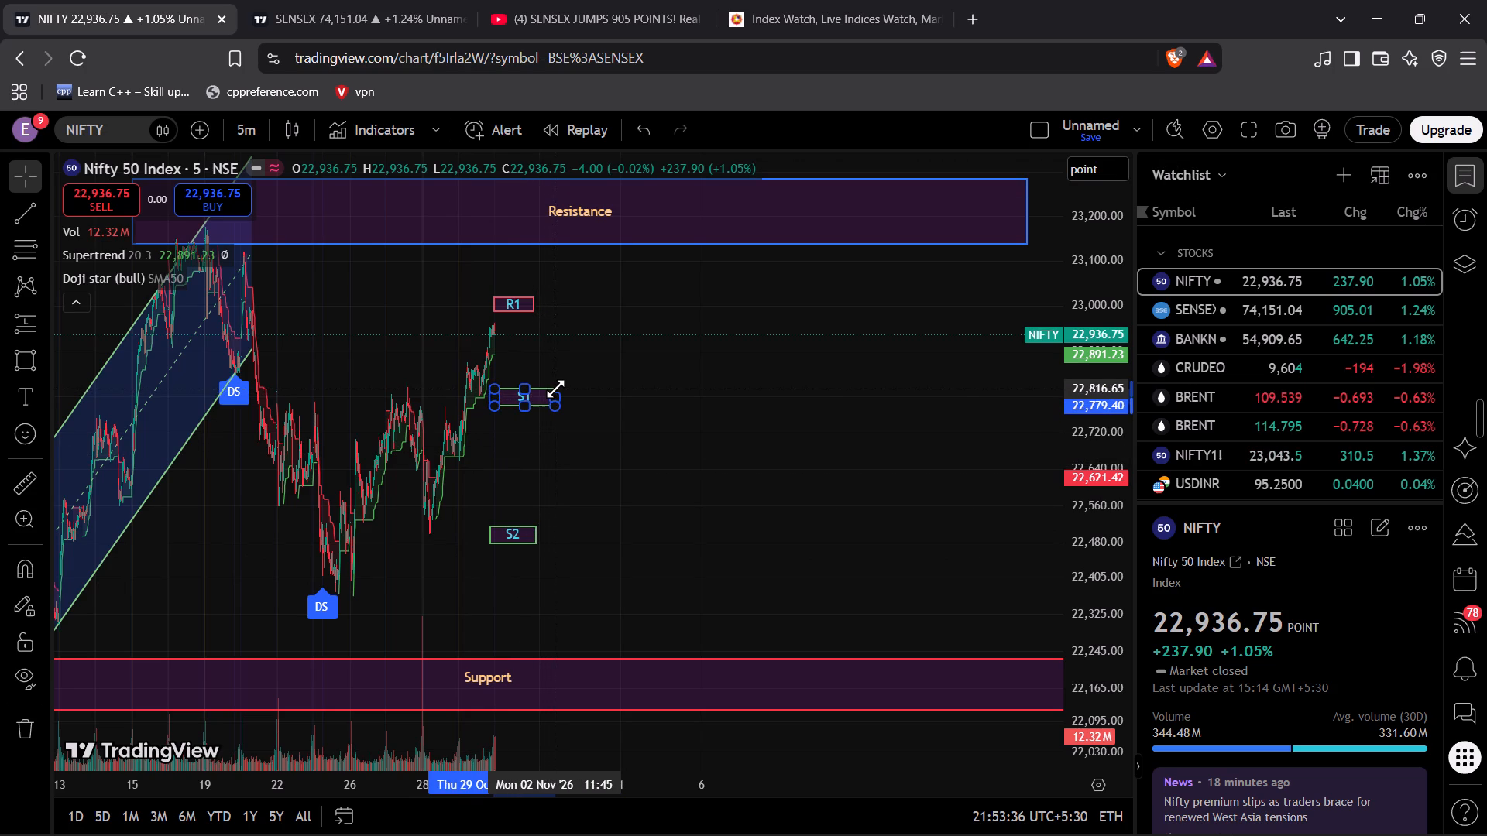
drag(555, 389, 561, 391)
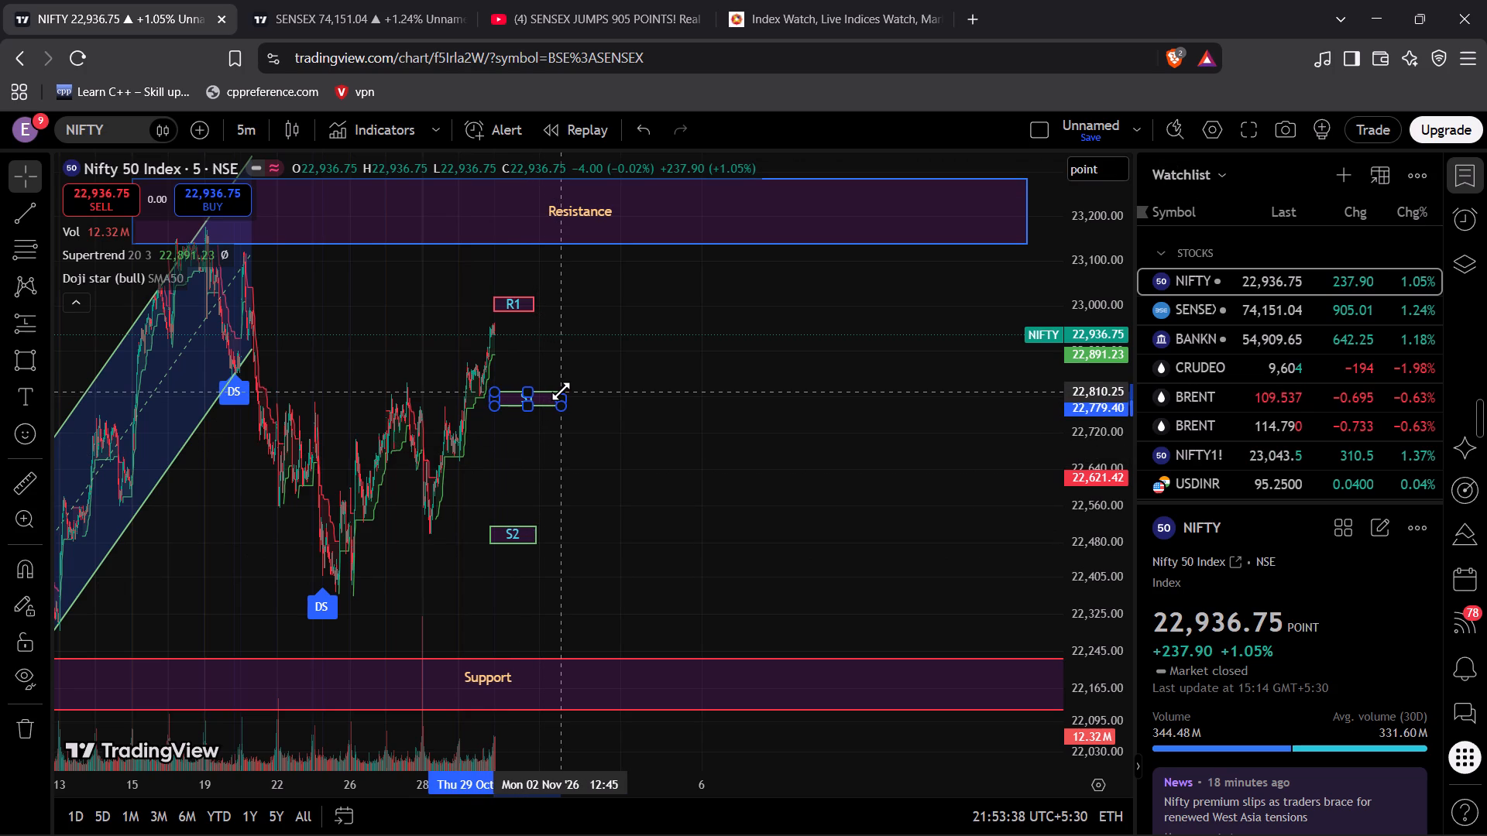
drag(561, 391, 561, 392)
click(565, 392)
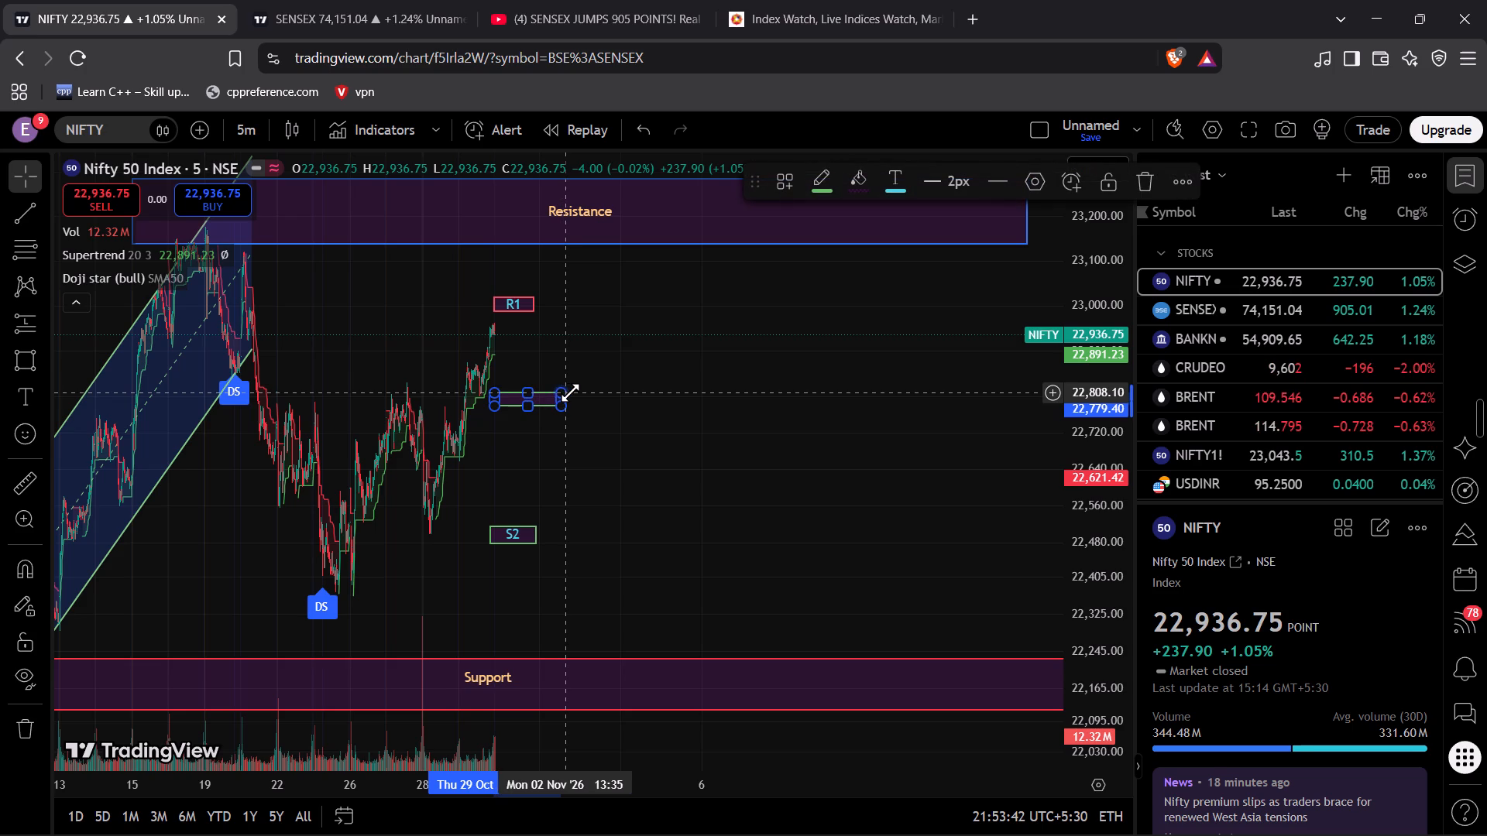
click(572, 466)
click(551, 478)
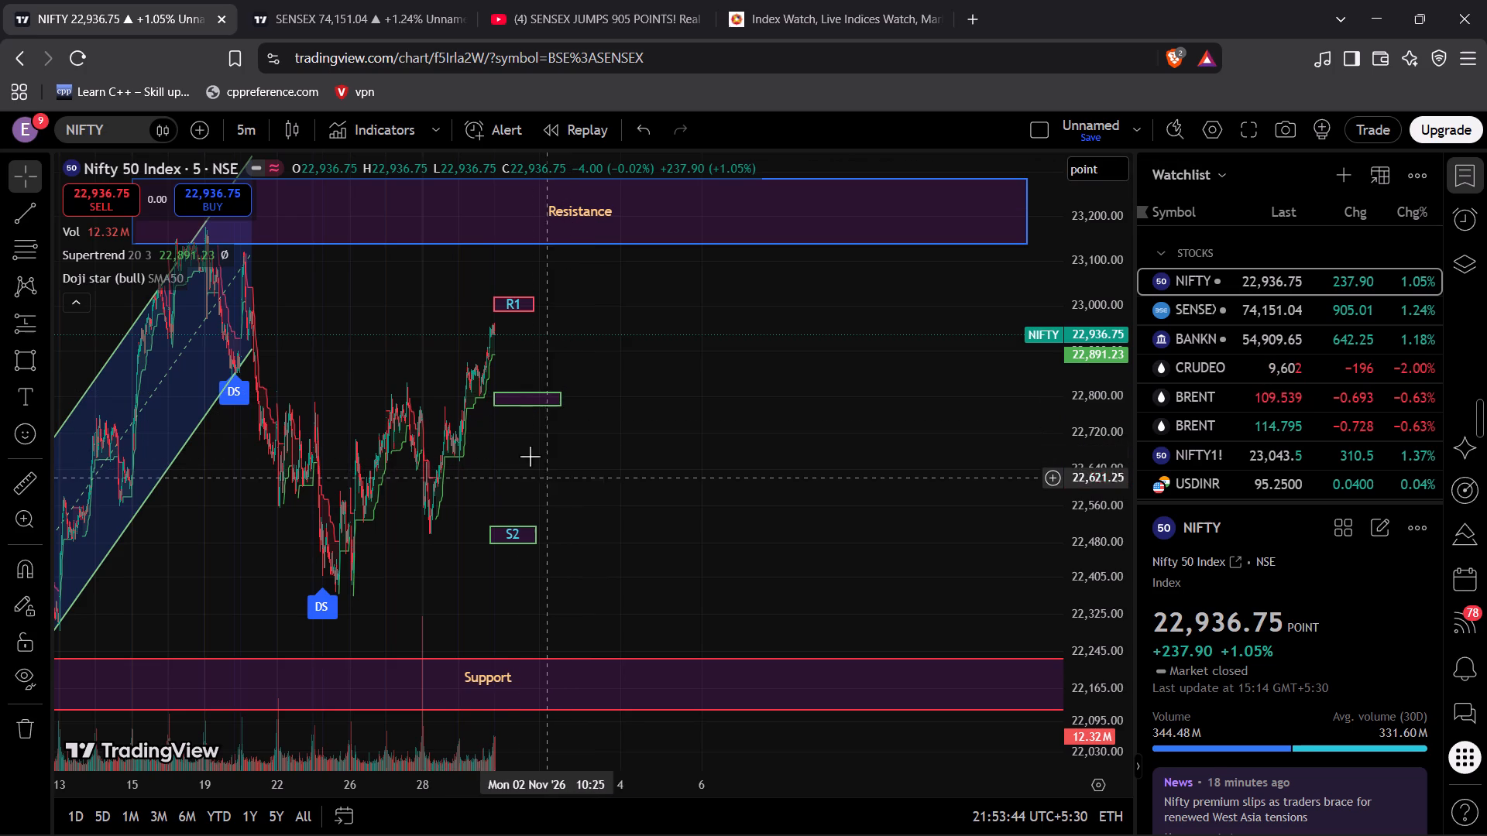
Lower the bottom edge of the S1 rectangle to about 22,774.
click(532, 403)
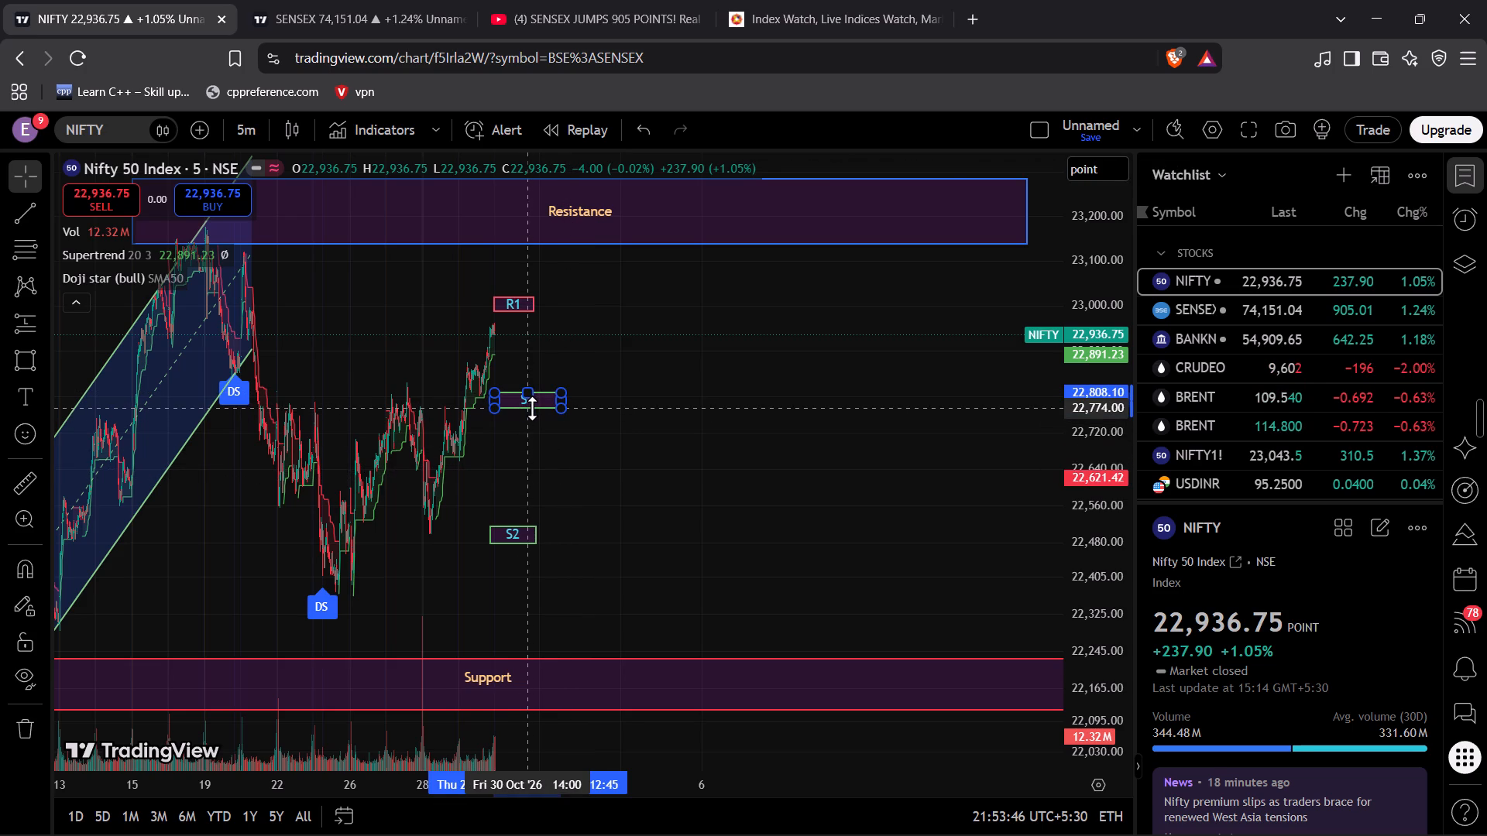
click(615, 451)
Extend the S2 rectangle's end to 2 Nov 13:35.
drag(537, 534, 566, 529)
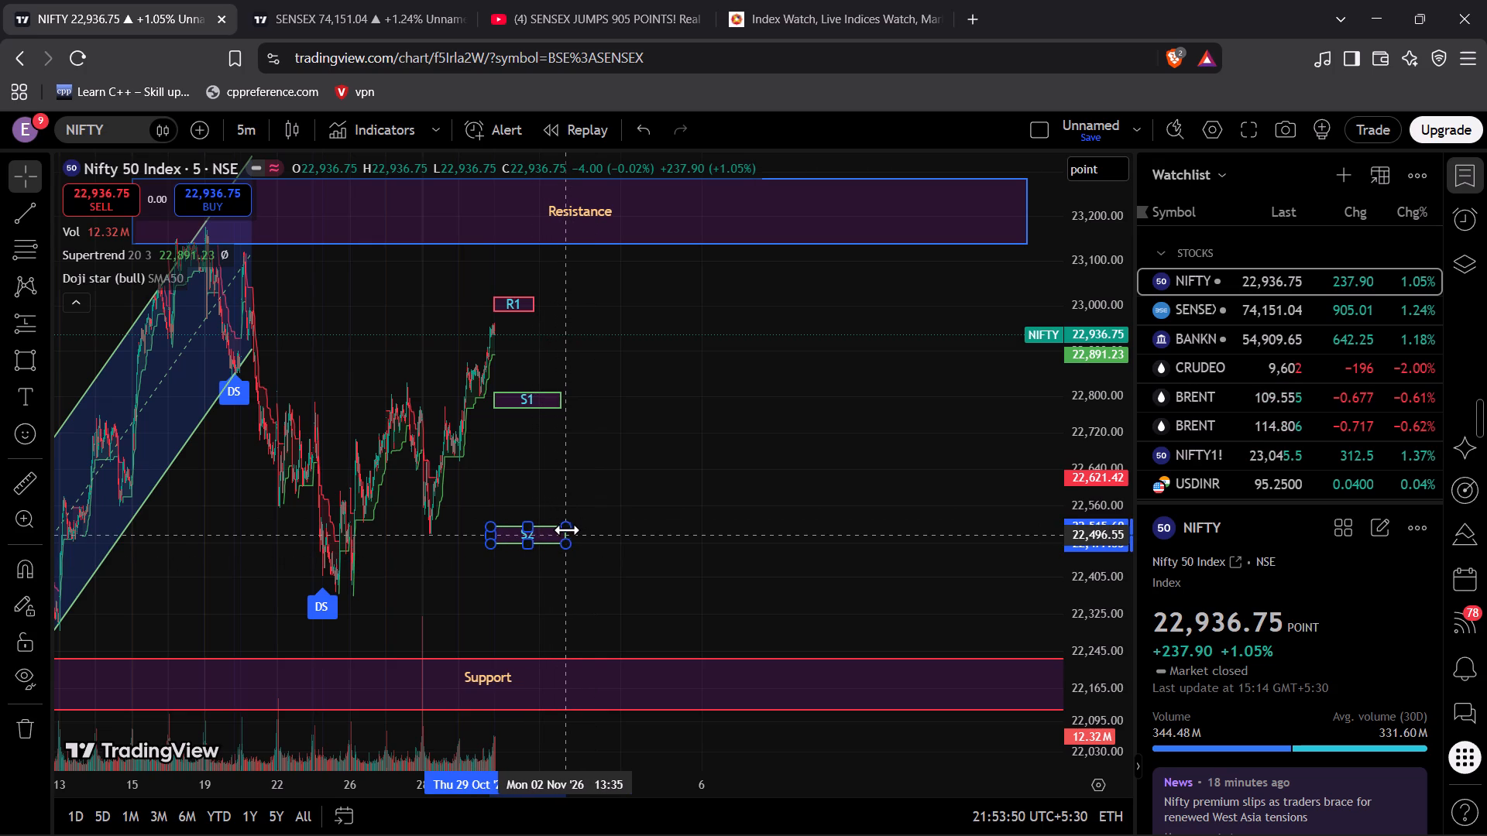
Shorten the S2 rectangle so its end lines up with the end of the S1 rectangle.
drag(566, 529, 561, 529)
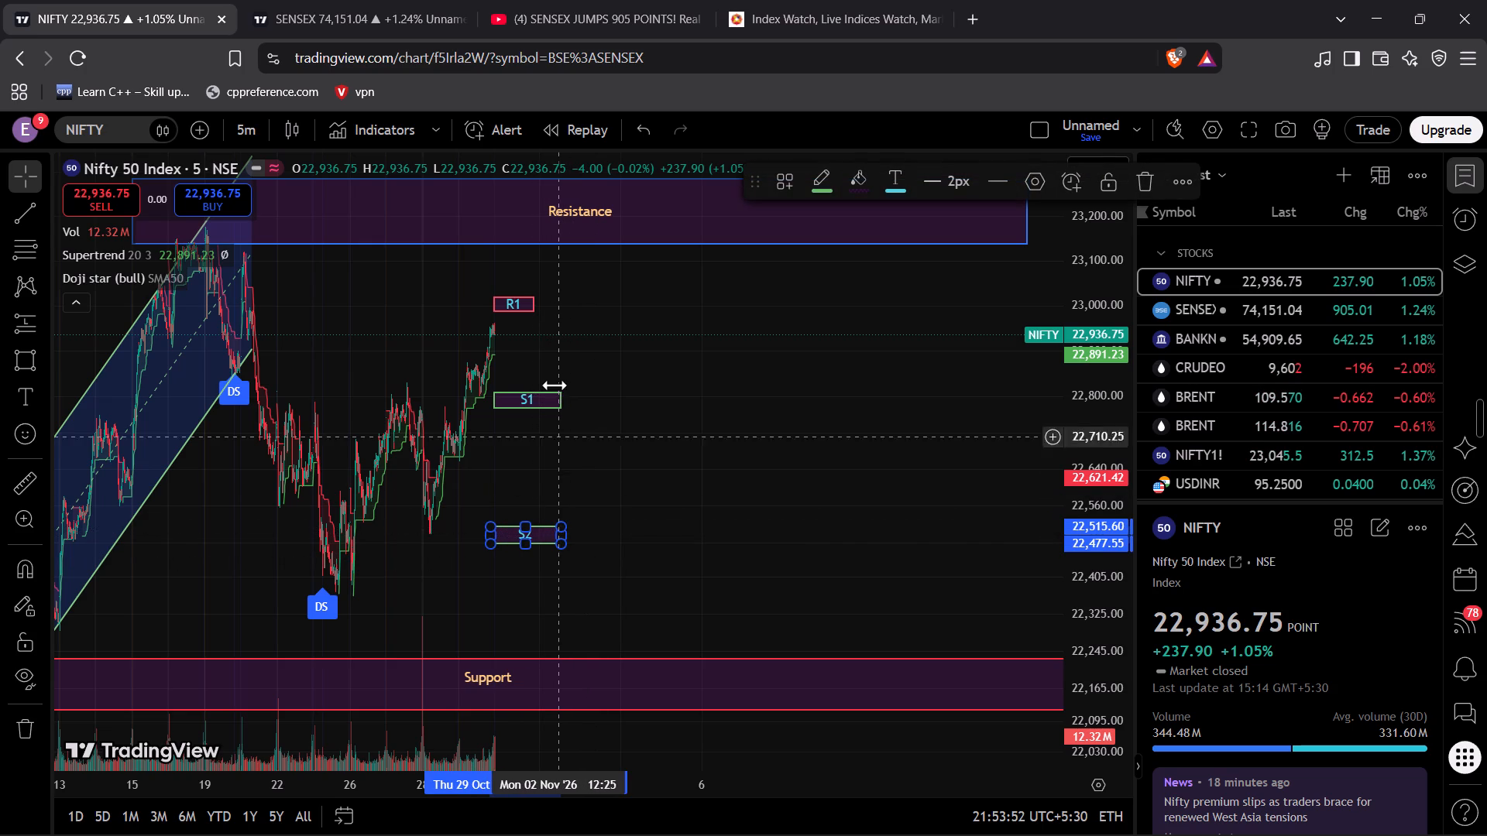
Extend the R1 rectangle to 2 Nov 12:55, raise its top edge to just above 23,020, and deselect it.
drag(537, 300, 544, 300)
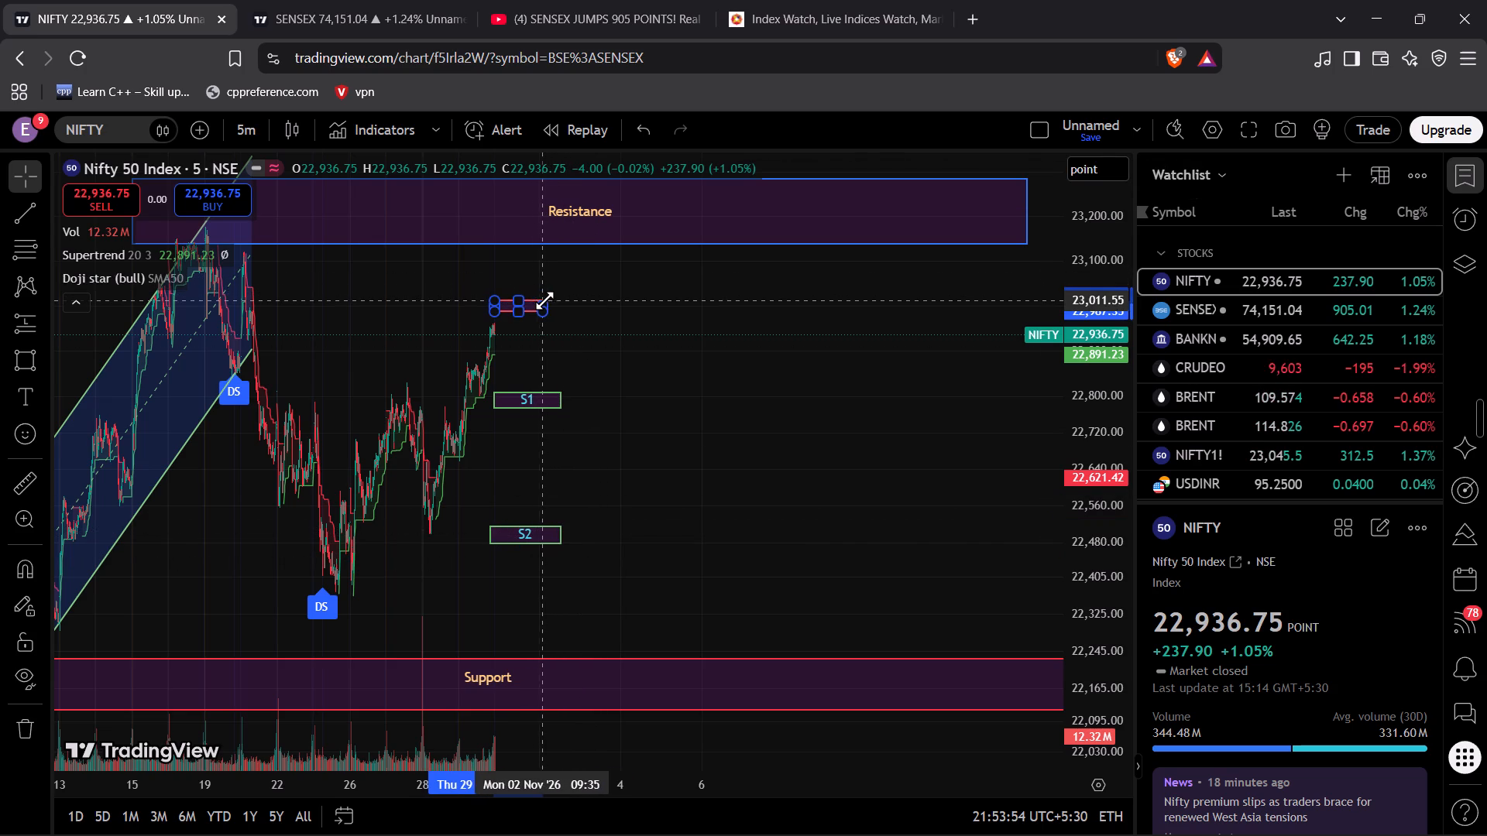
drag(544, 300, 566, 299)
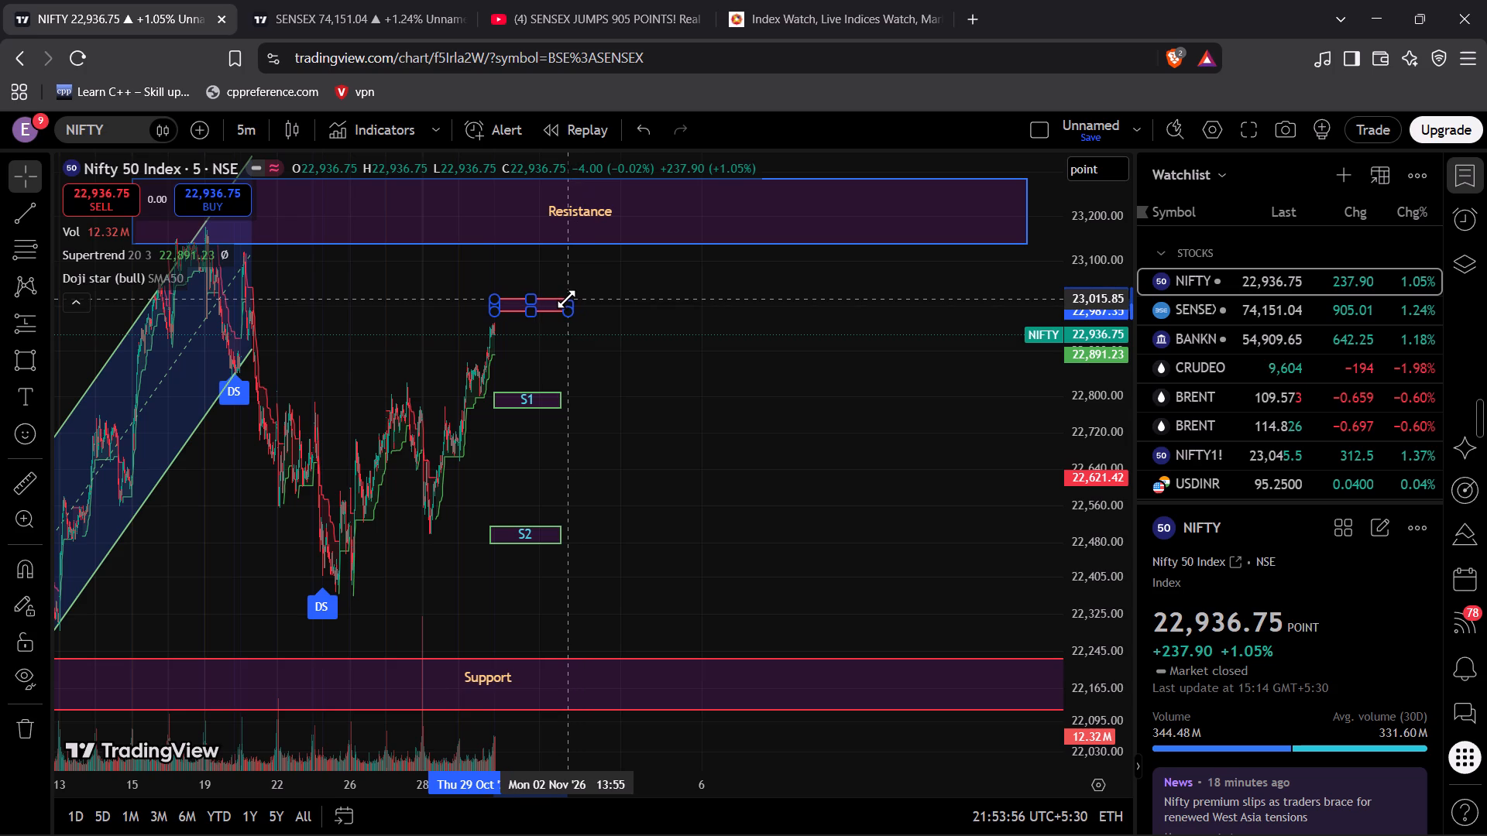
drag(566, 299, 562, 299)
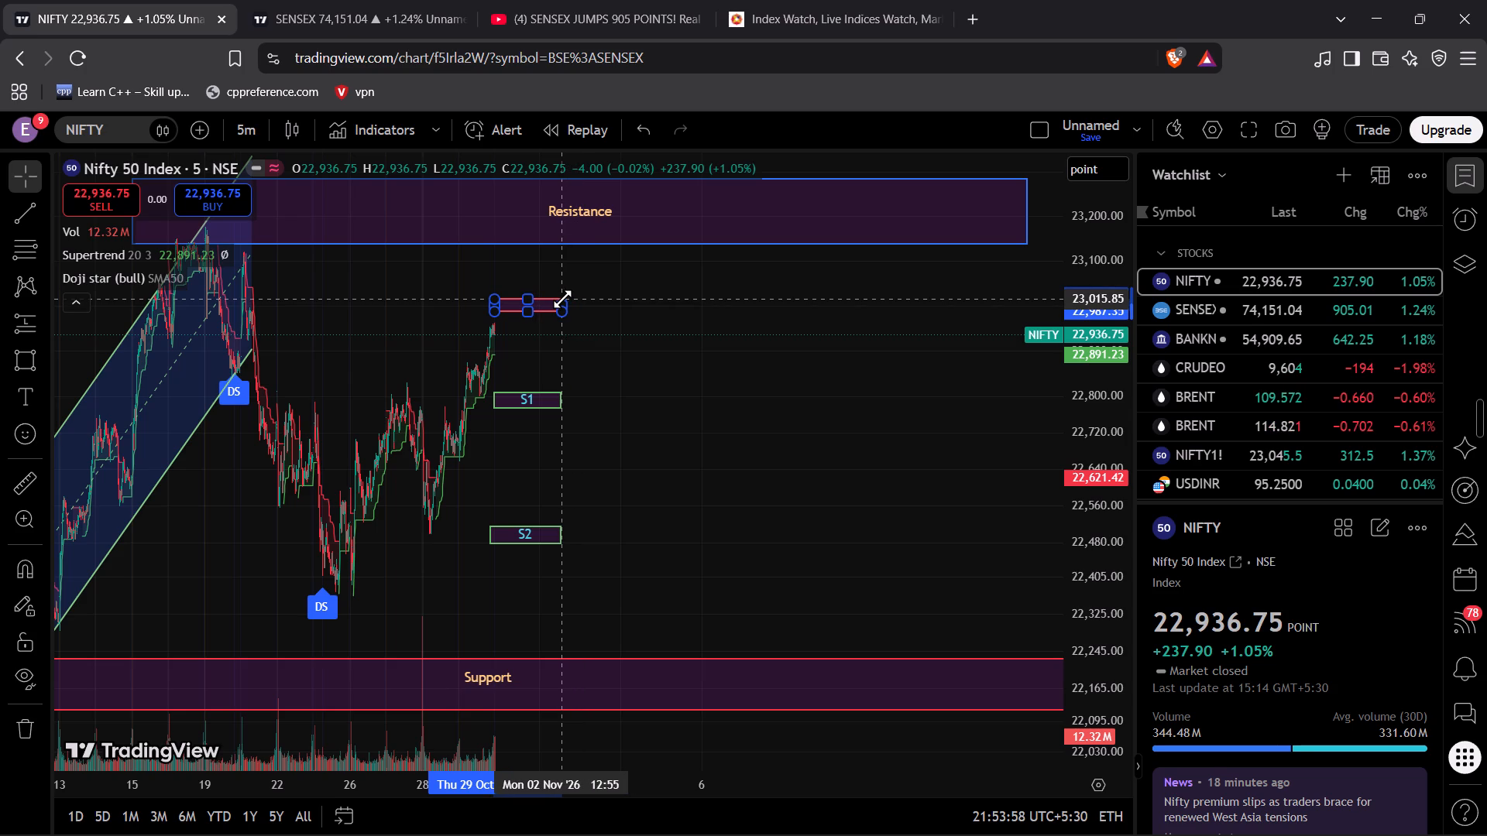
drag(562, 299, 562, 296)
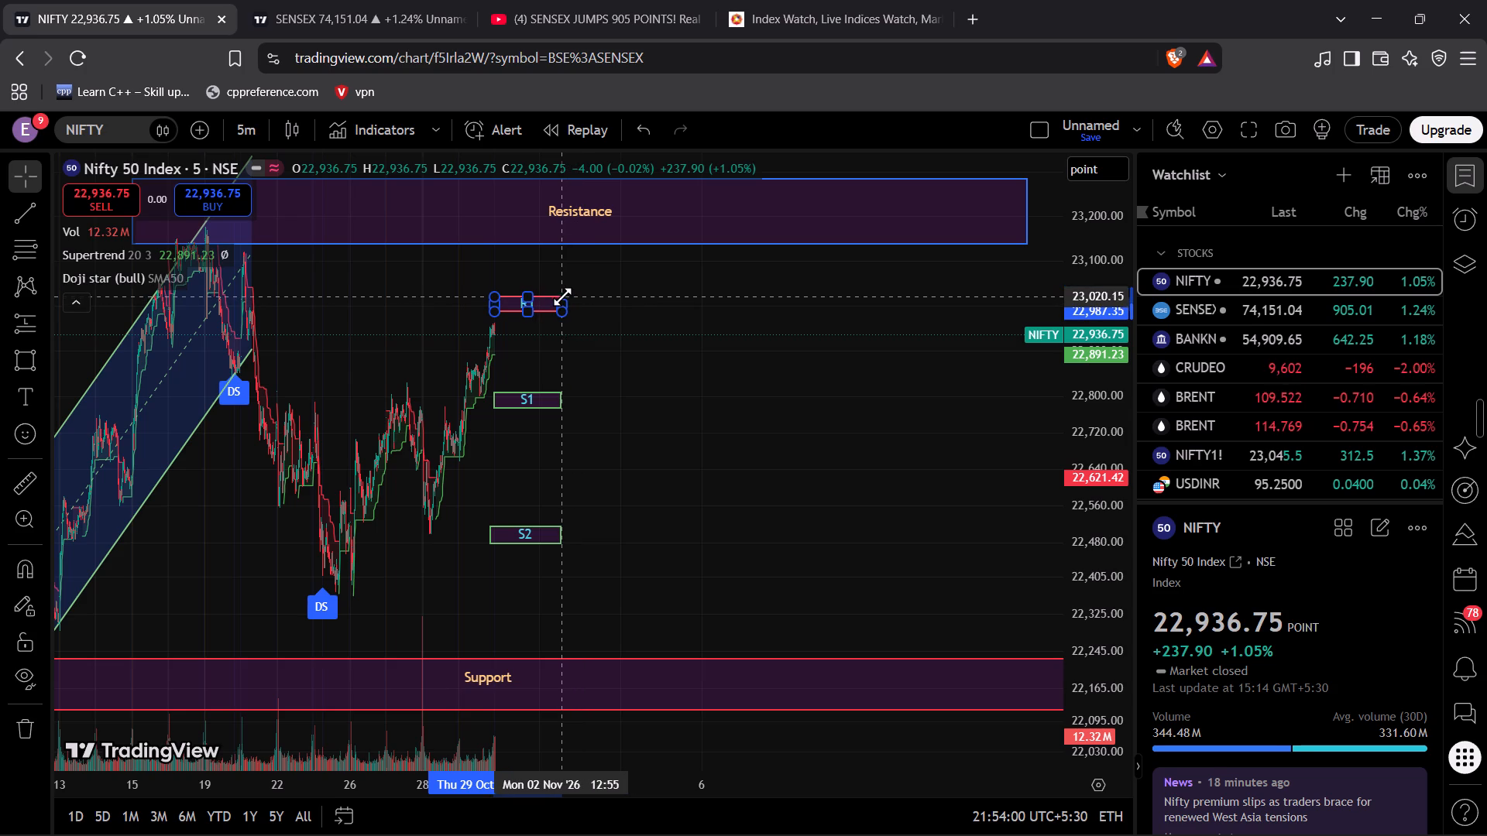
drag(562, 296, 562, 293)
click(644, 361)
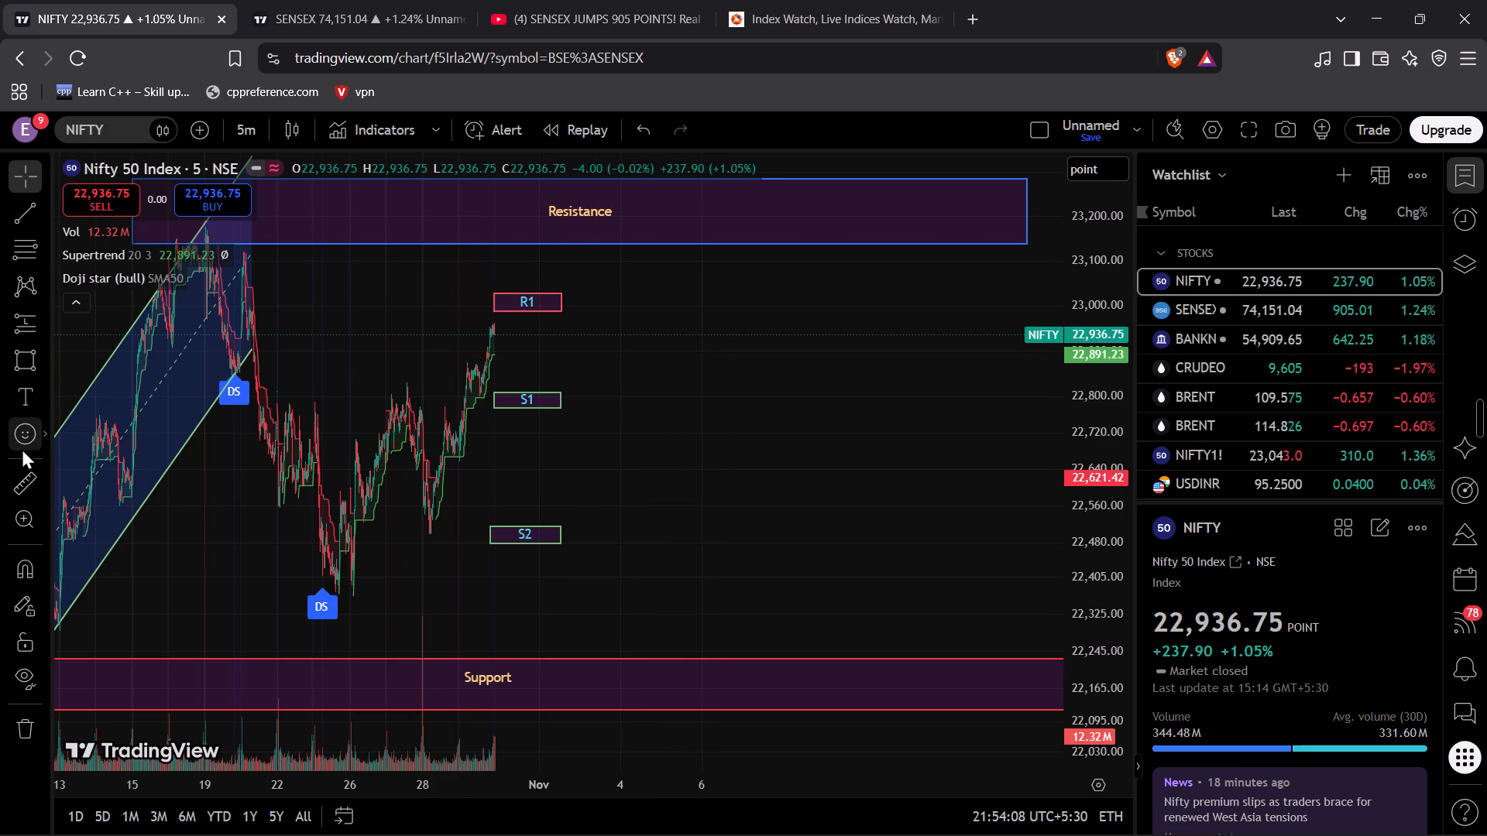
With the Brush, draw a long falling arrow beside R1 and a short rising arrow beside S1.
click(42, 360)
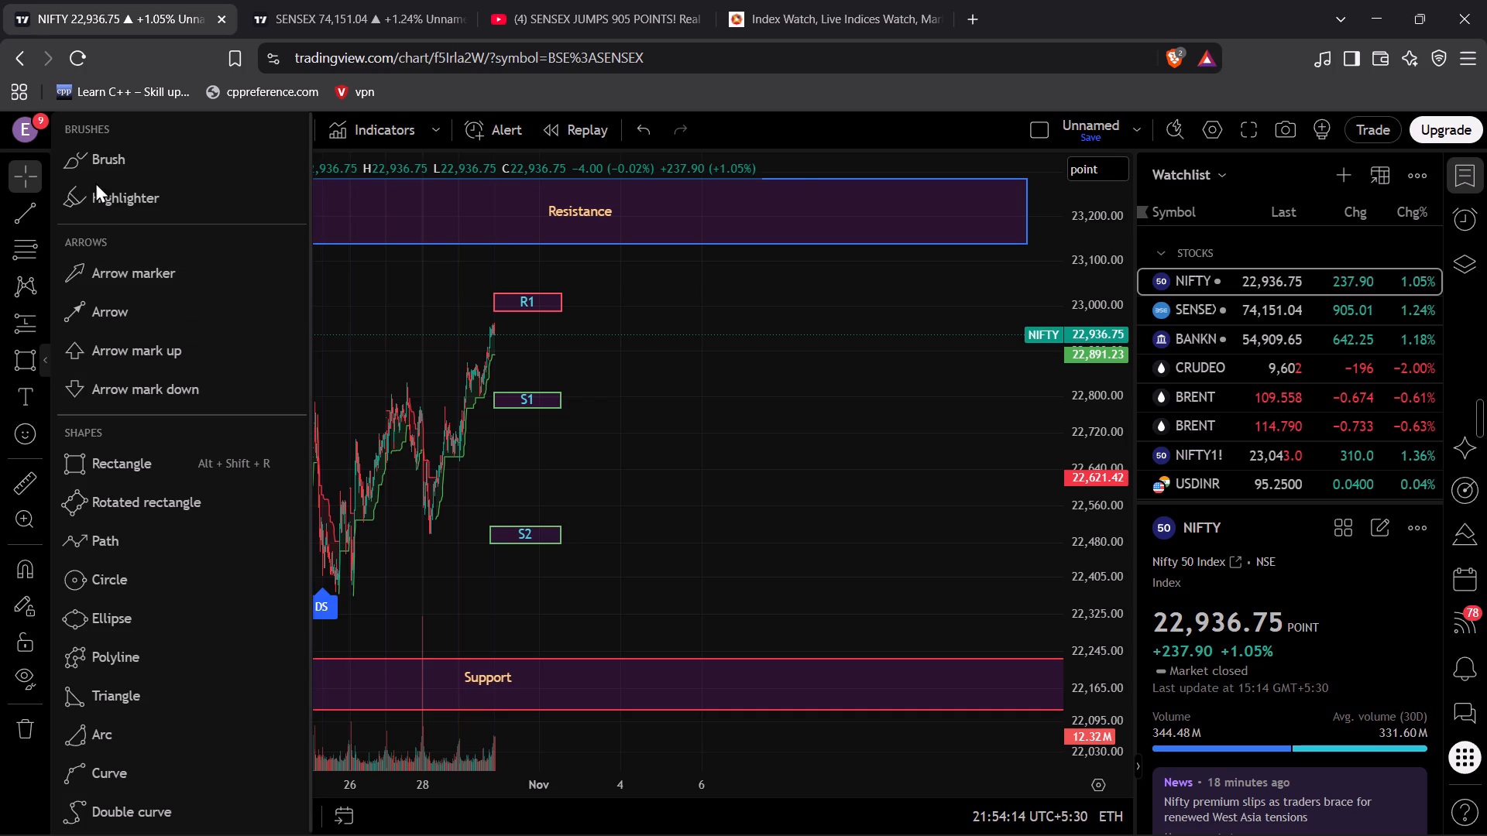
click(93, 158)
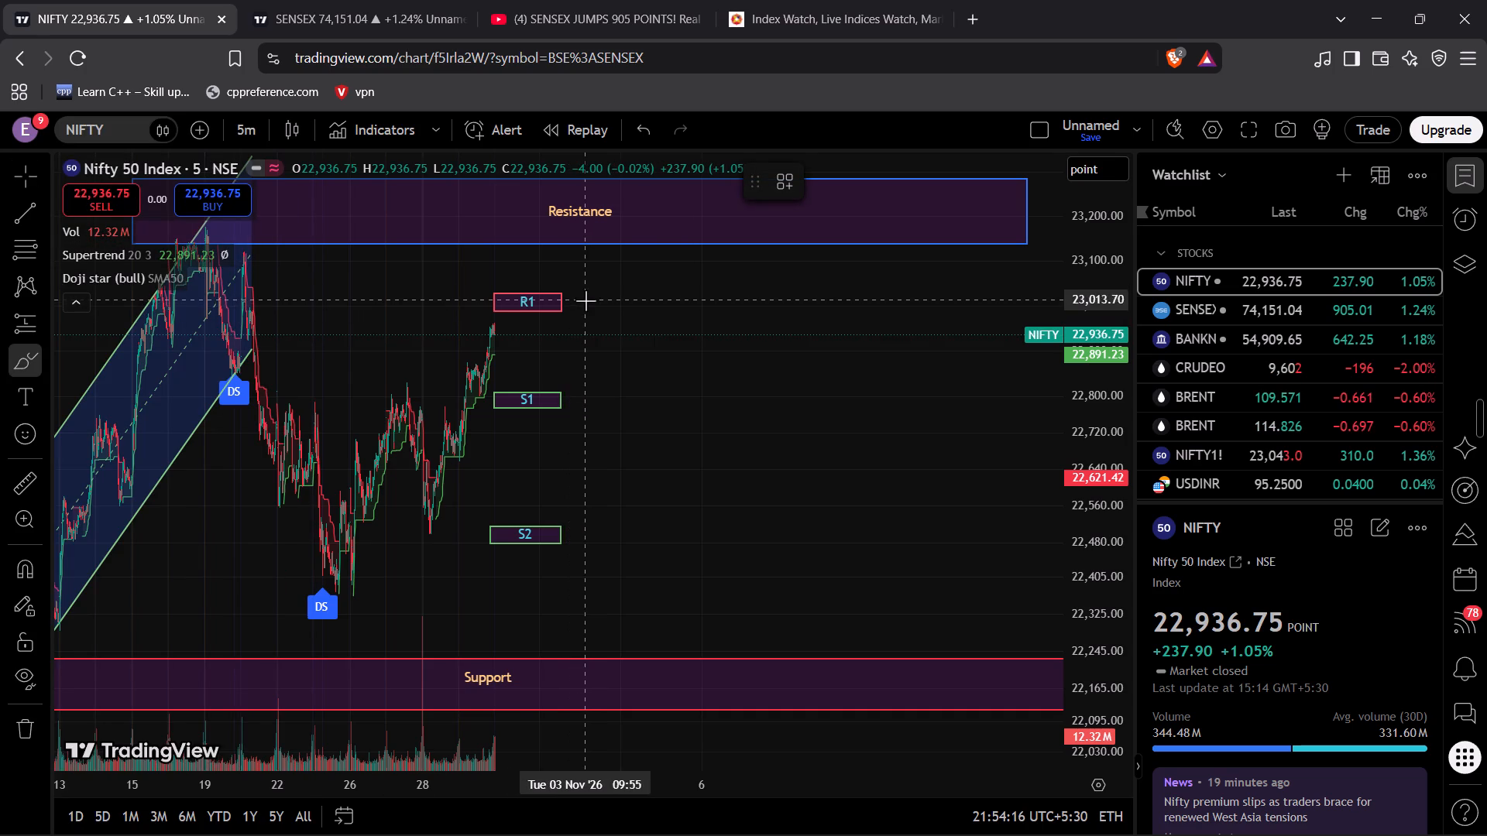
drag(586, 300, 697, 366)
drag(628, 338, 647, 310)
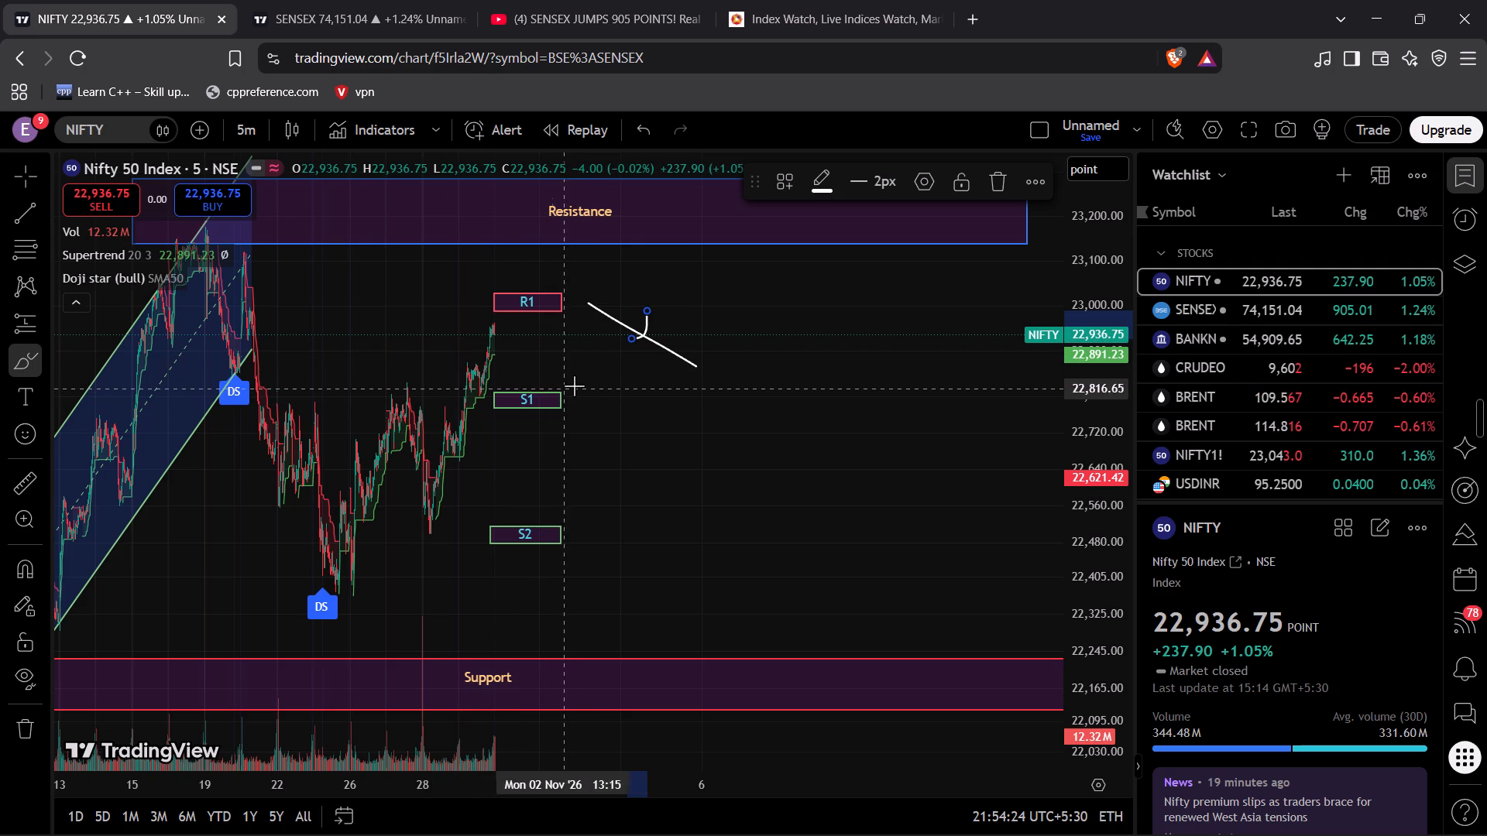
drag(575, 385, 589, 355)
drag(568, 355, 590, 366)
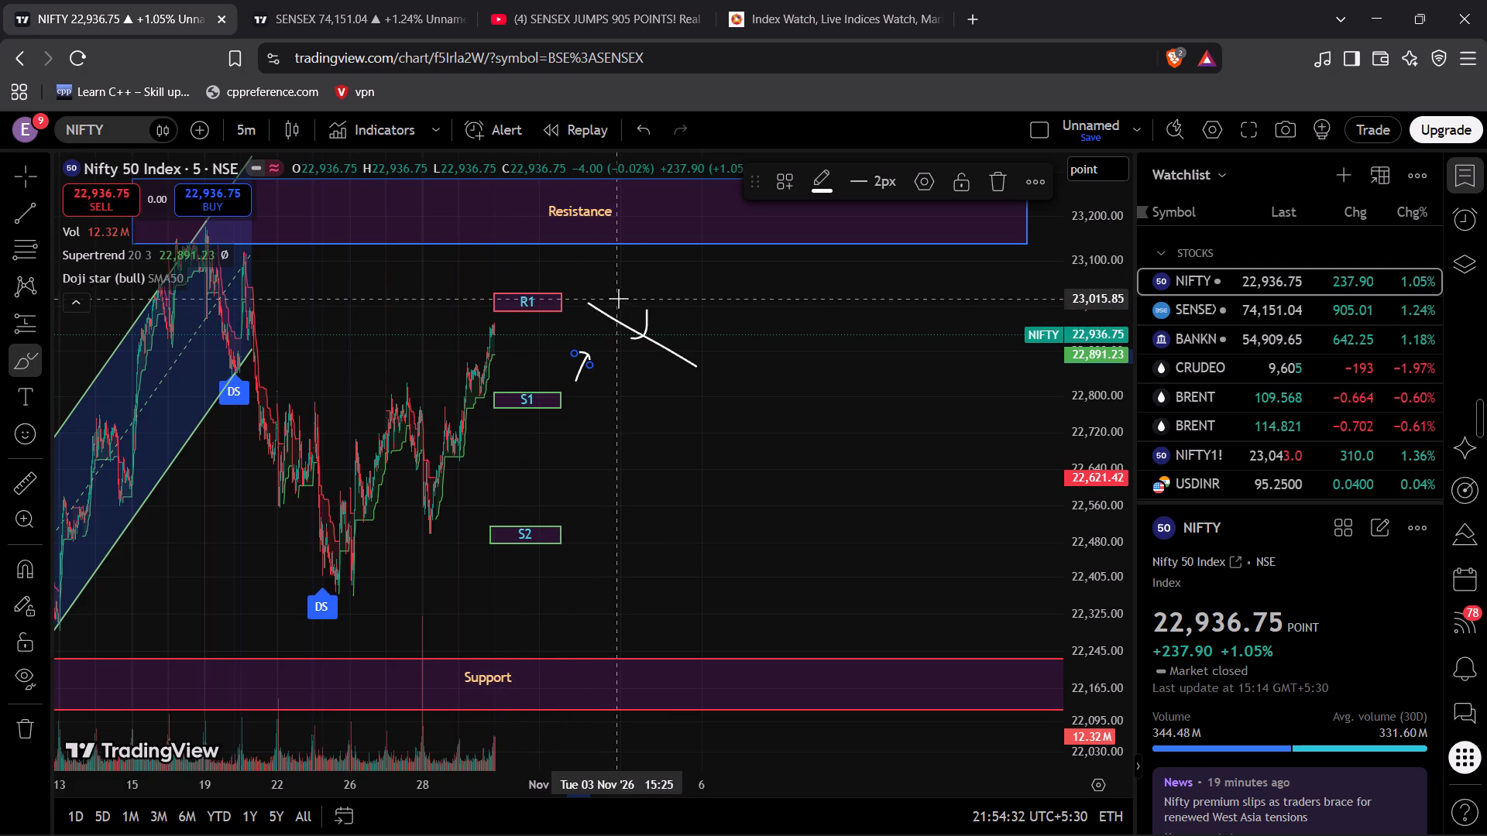
Brush a broken rising arrow from the top of R1 to the lower edge of the Resistance zone.
drag(518, 296, 517, 269)
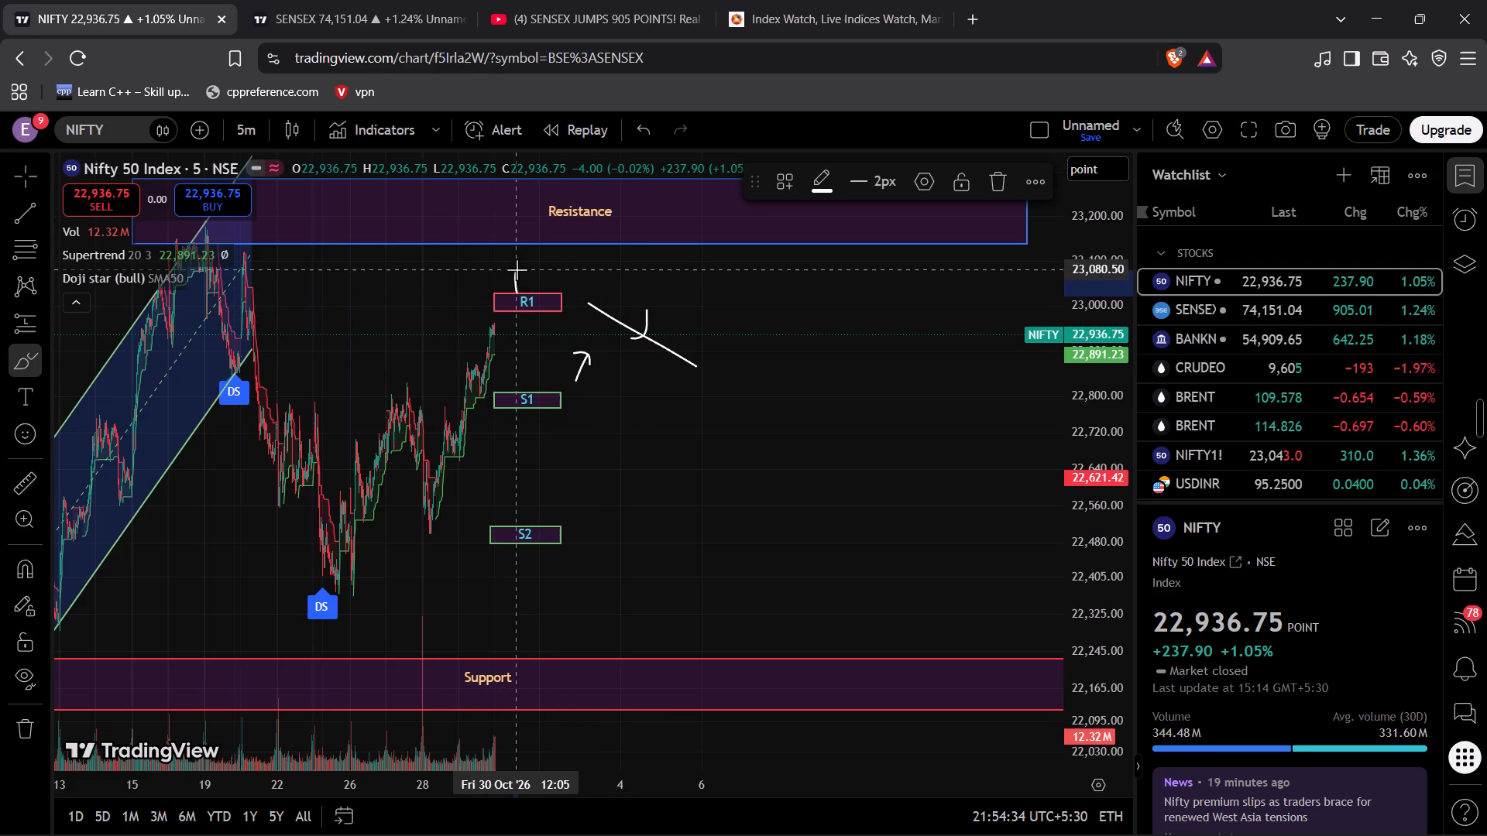
drag(532, 276, 552, 247)
drag(542, 241, 544, 241)
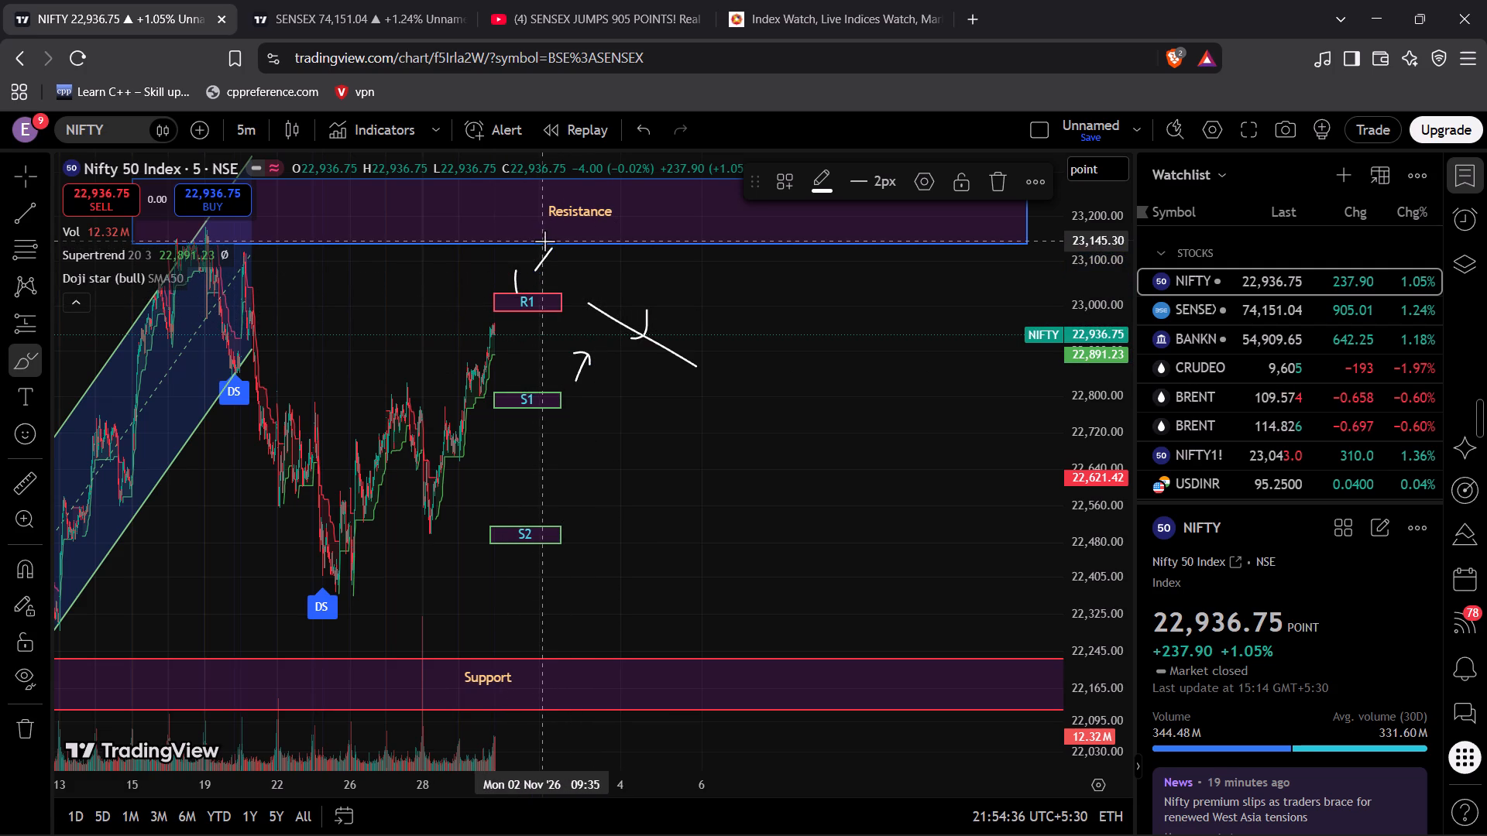
drag(544, 241, 563, 259)
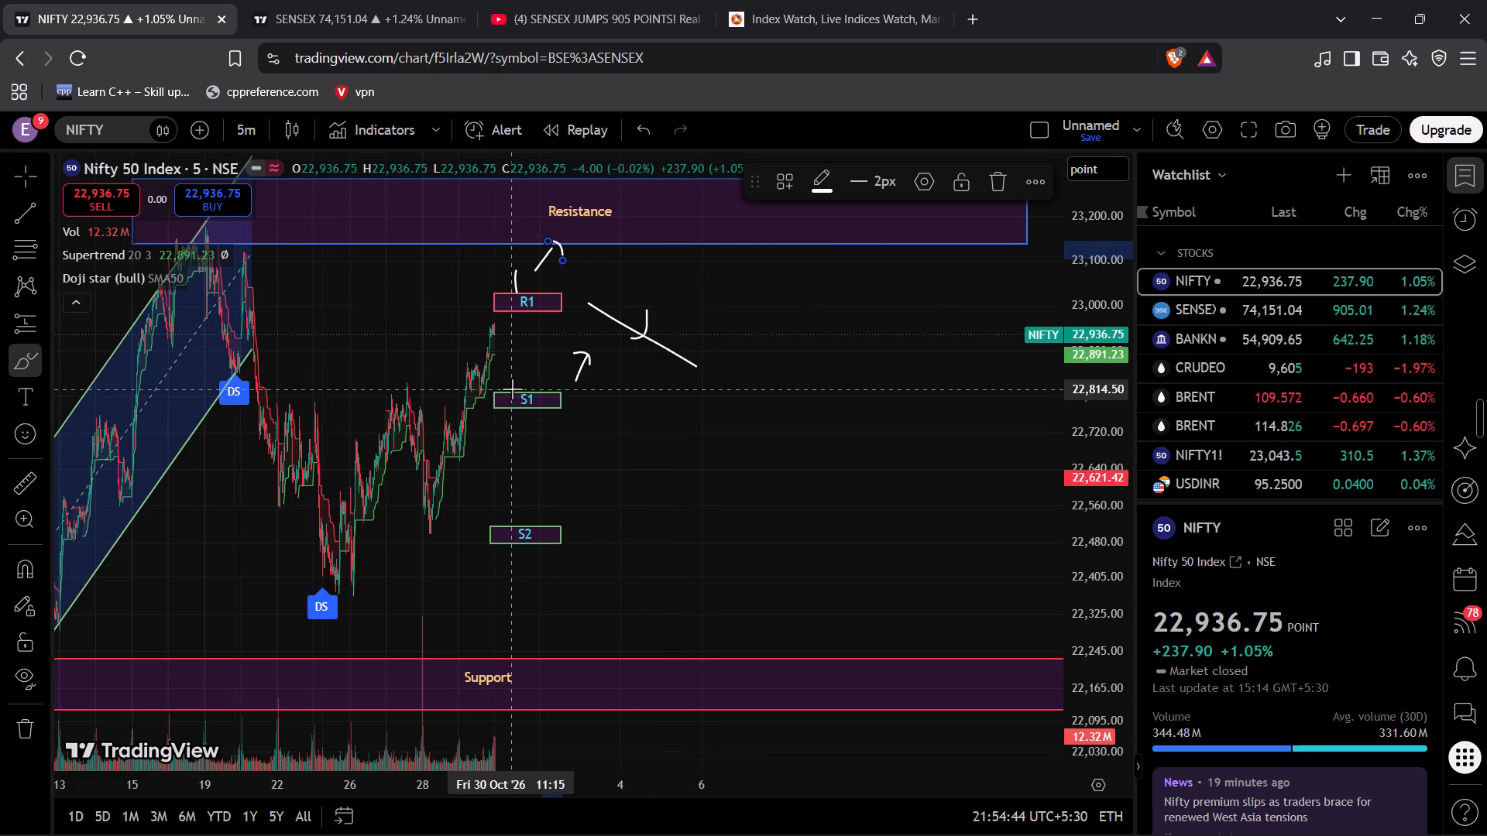
Brush a steep stroke through the S1 rectangle and a small cross just beneath it.
drag(506, 381, 501, 425)
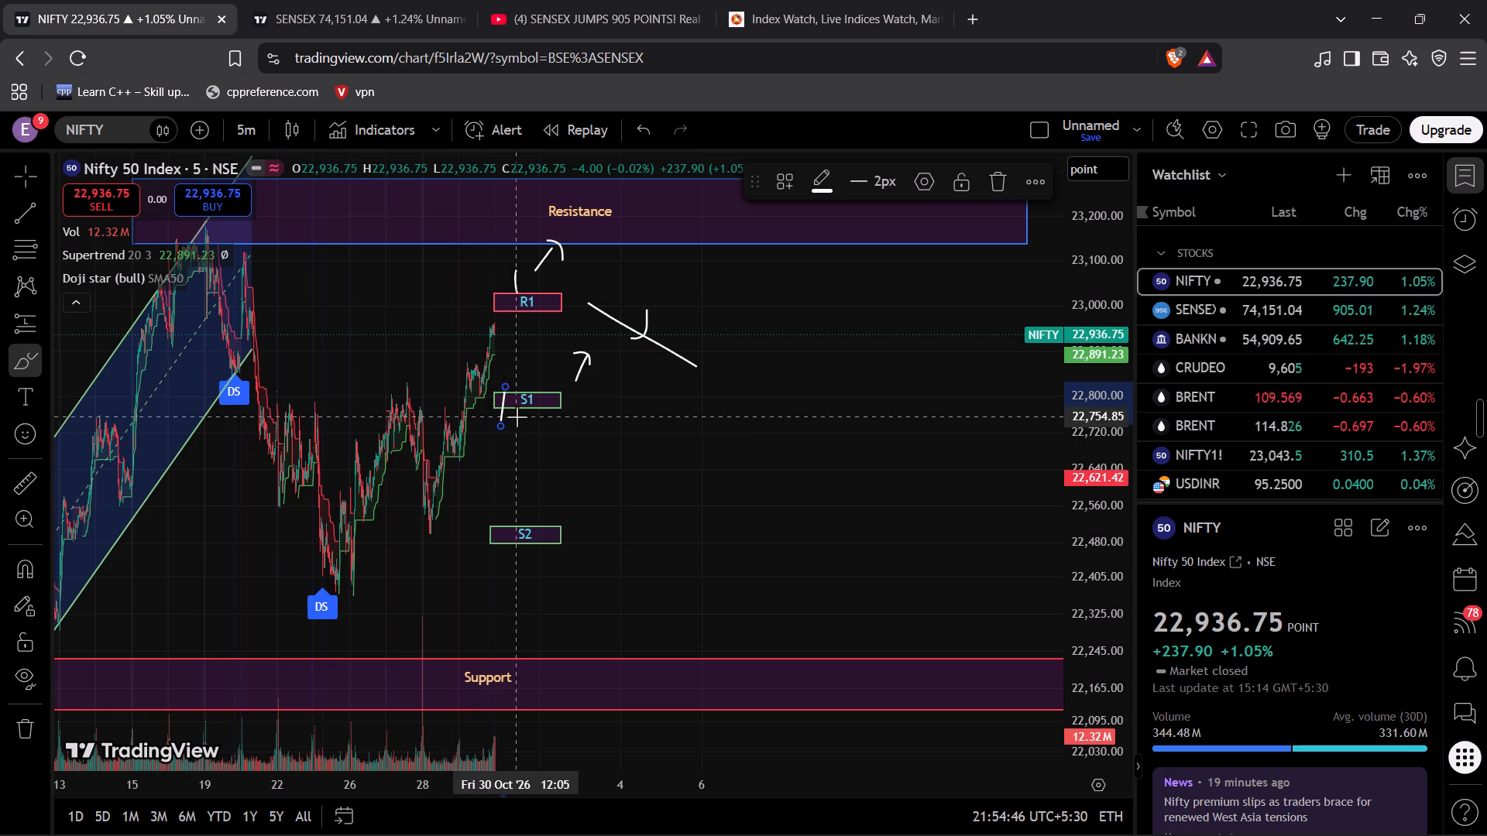
drag(514, 411, 552, 436)
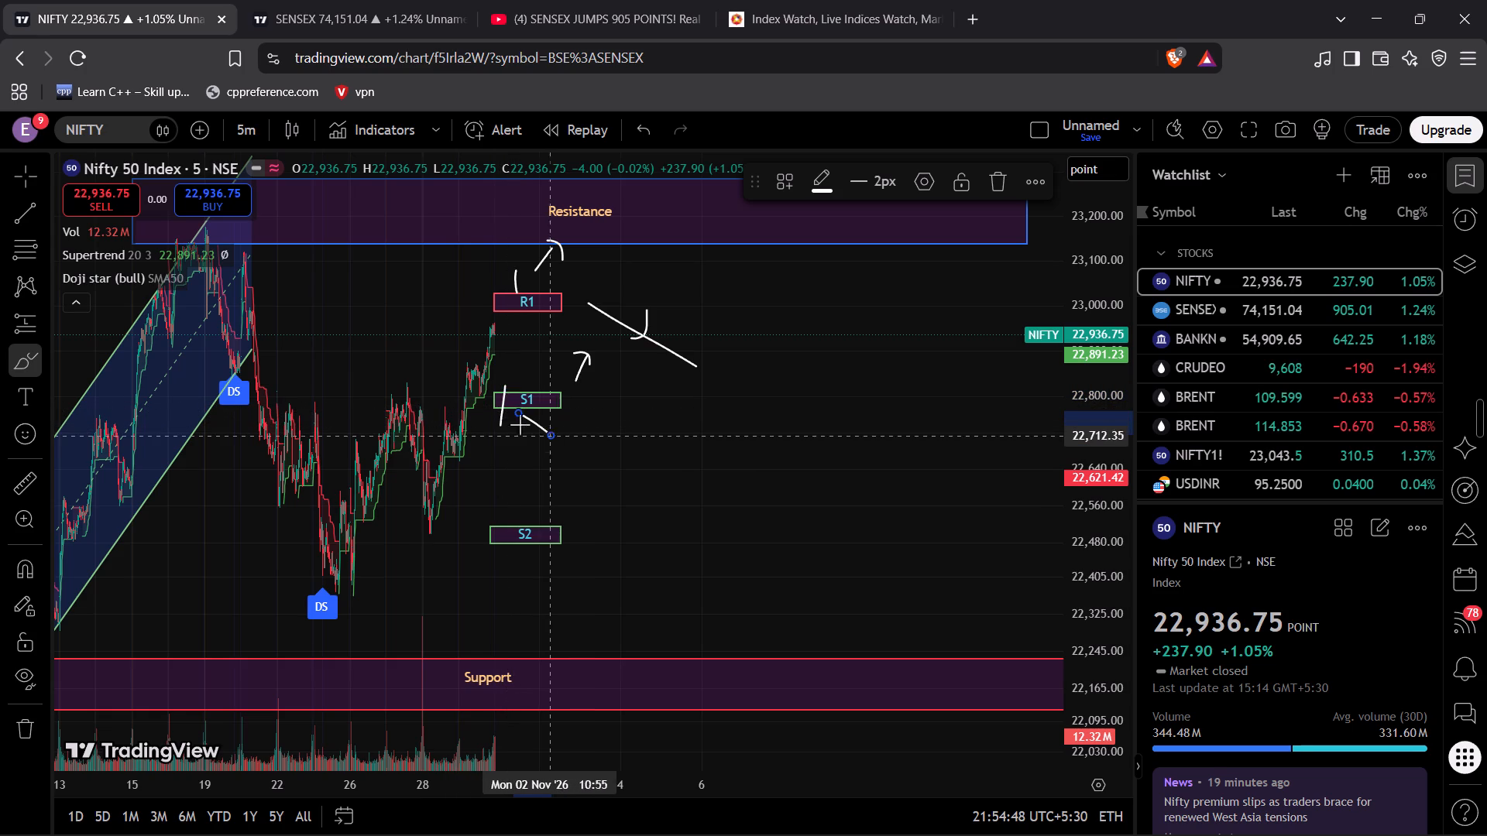
drag(526, 424, 539, 415)
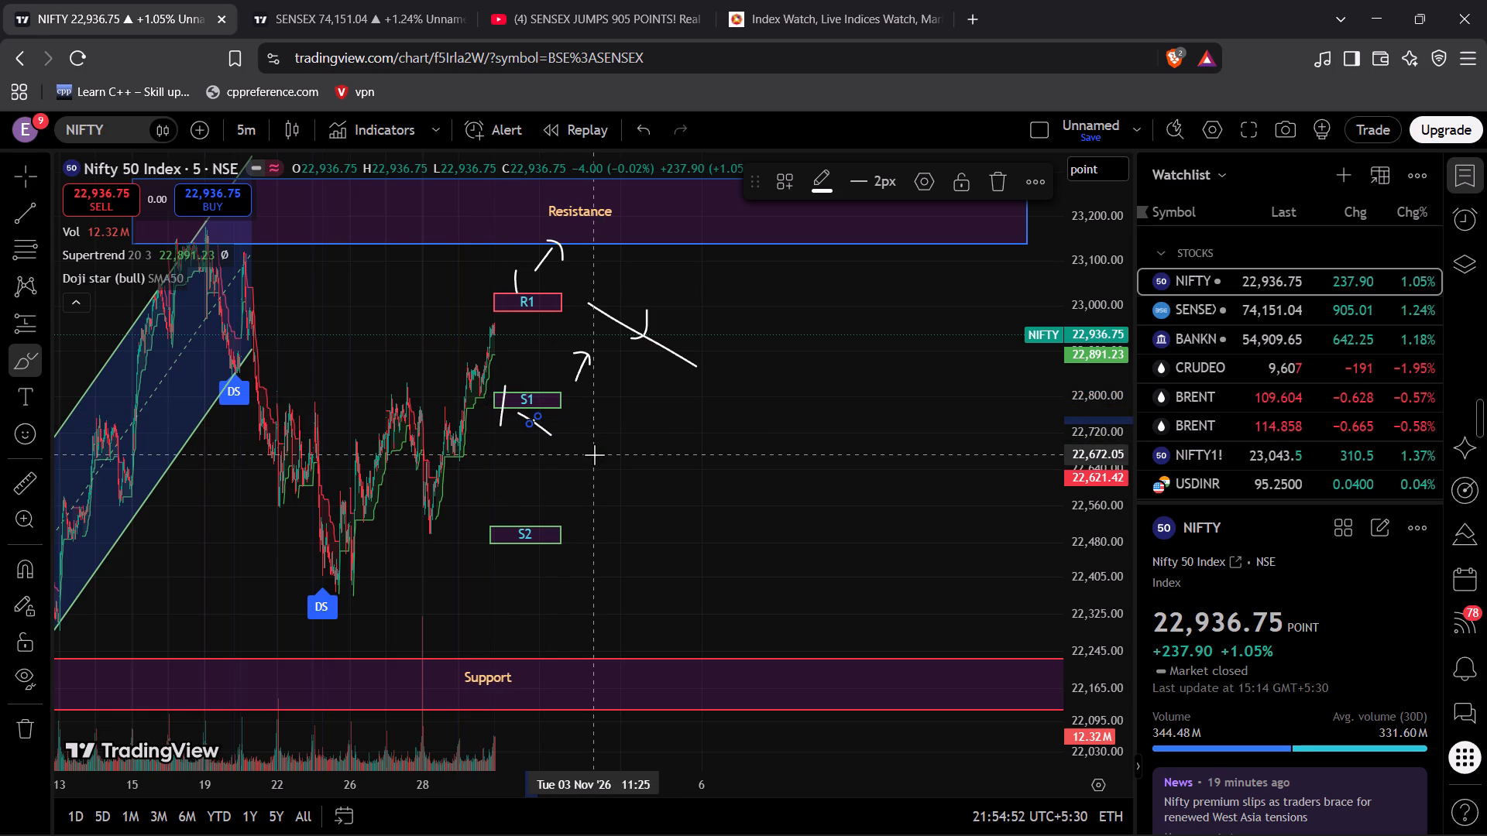
Brush a short falling arrow starting just below the end of S1, and leave the Brush tool.
drag(561, 418, 623, 440)
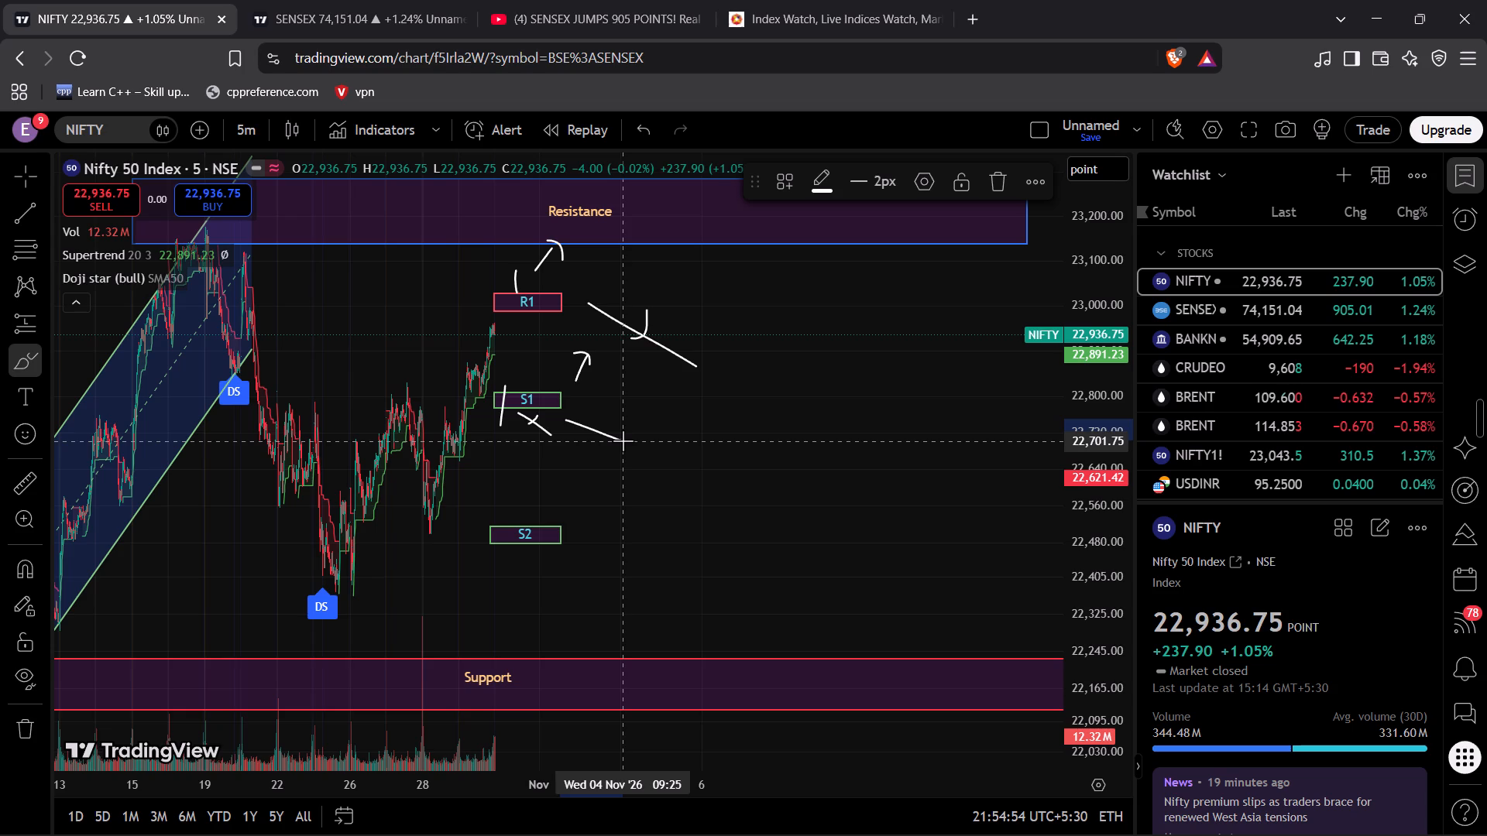
drag(623, 440, 620, 427)
drag(620, 440, 603, 444)
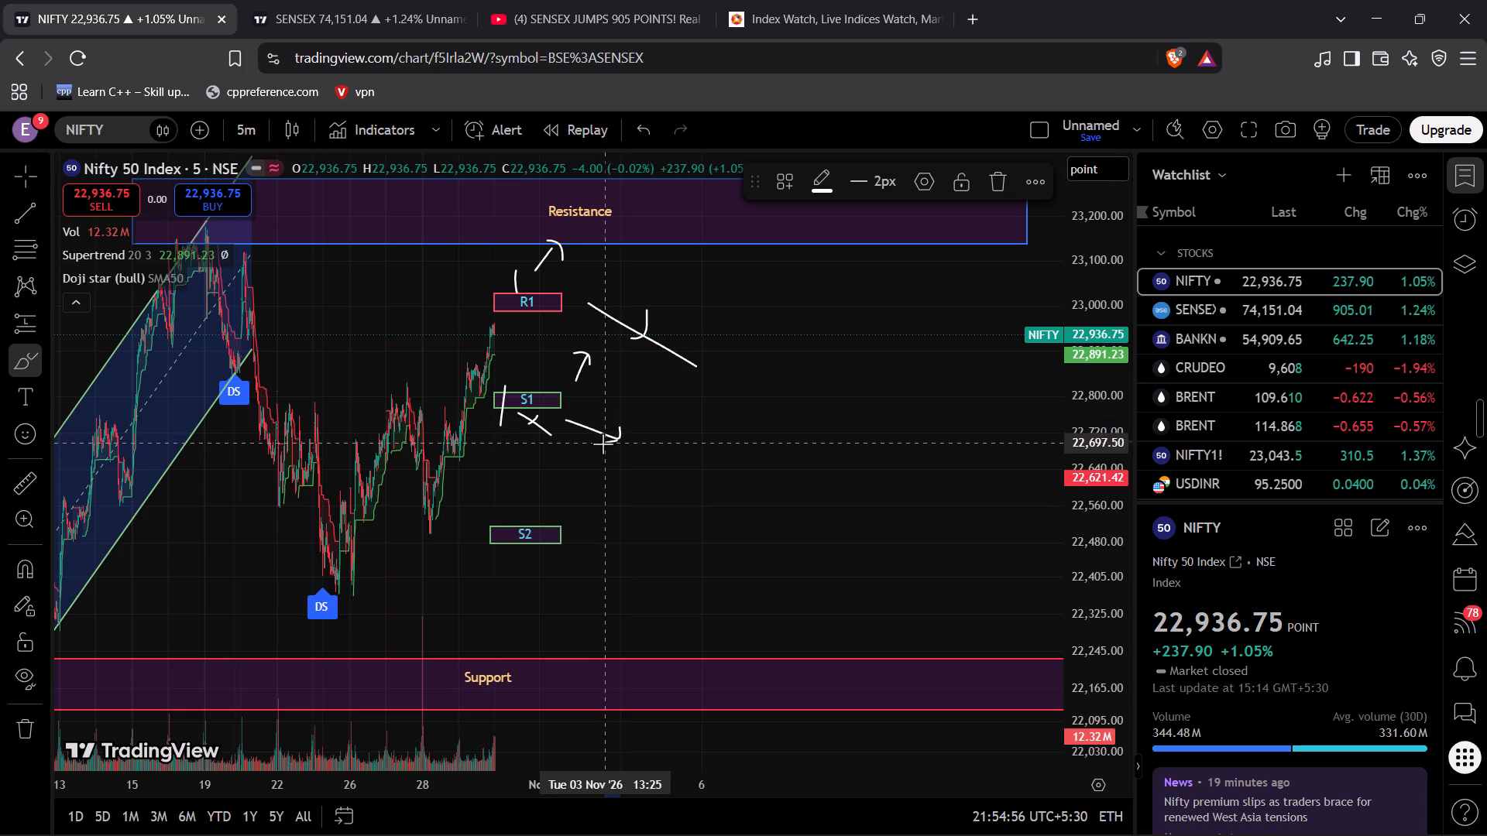
drag(603, 444, 601, 444)
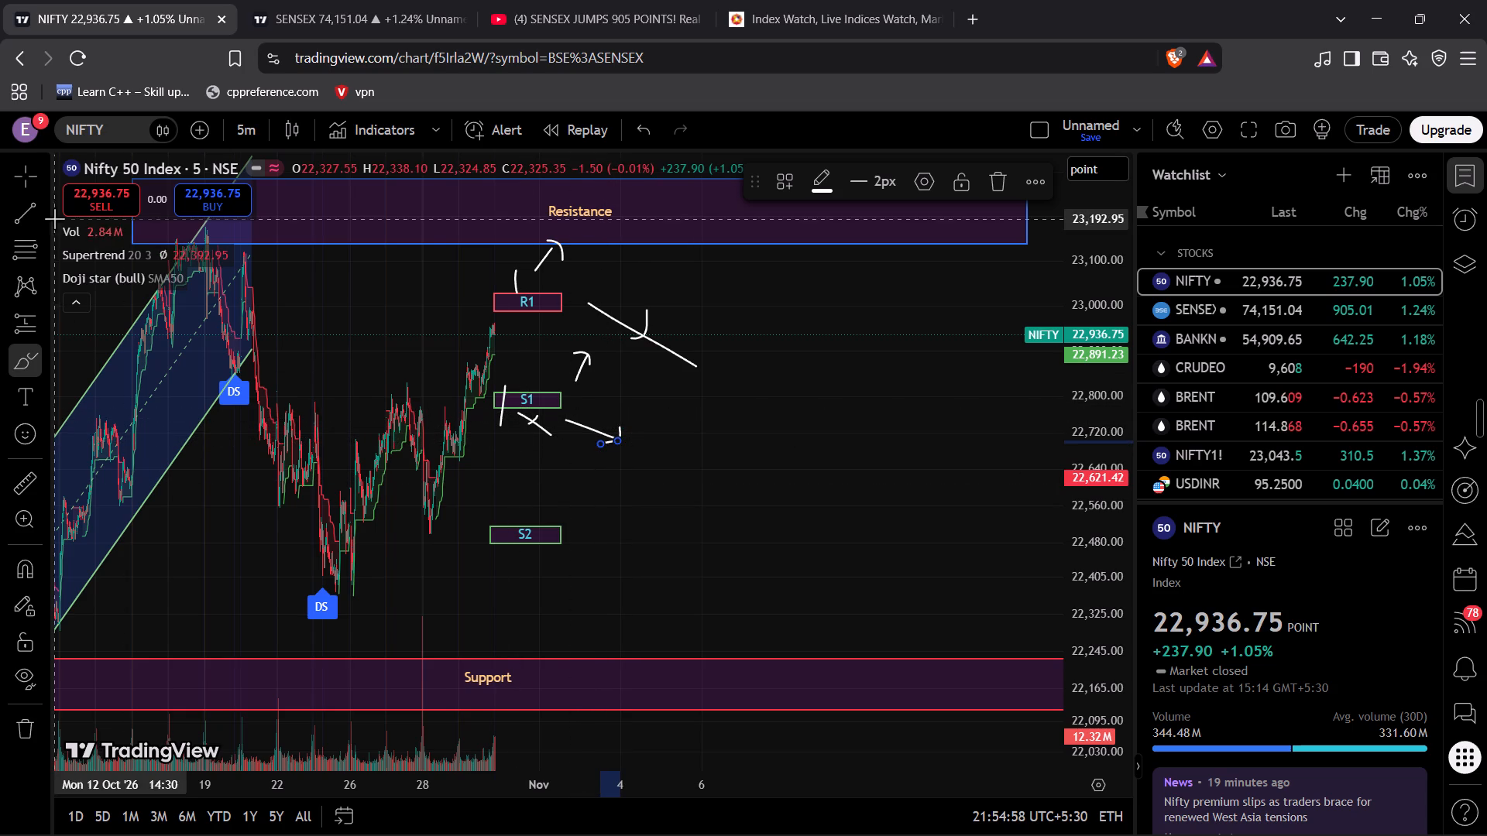
click(22, 182)
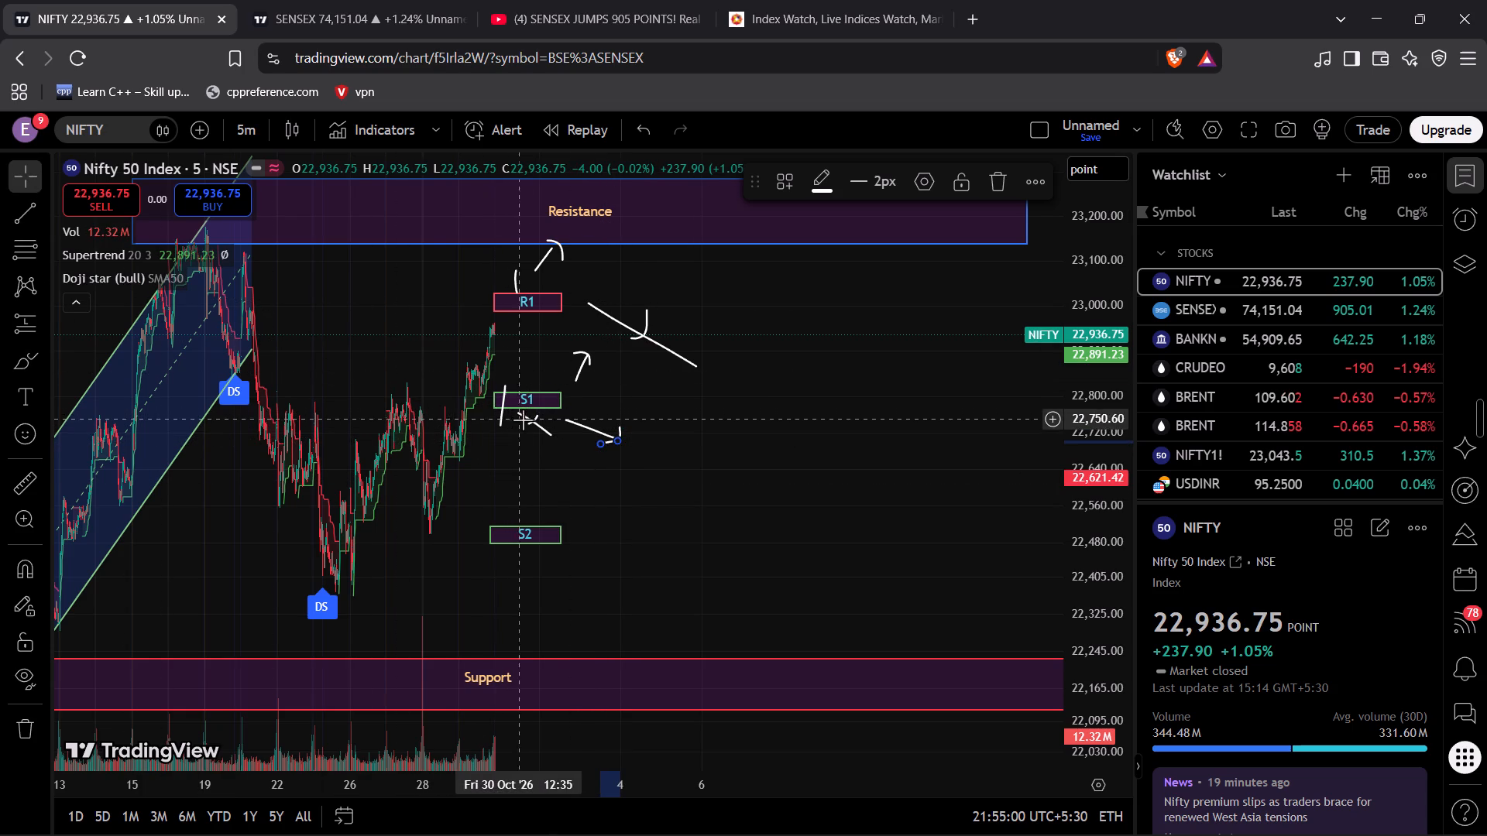
Delete the two crossed brush strokes beneath S1.
click(533, 421)
click(998, 171)
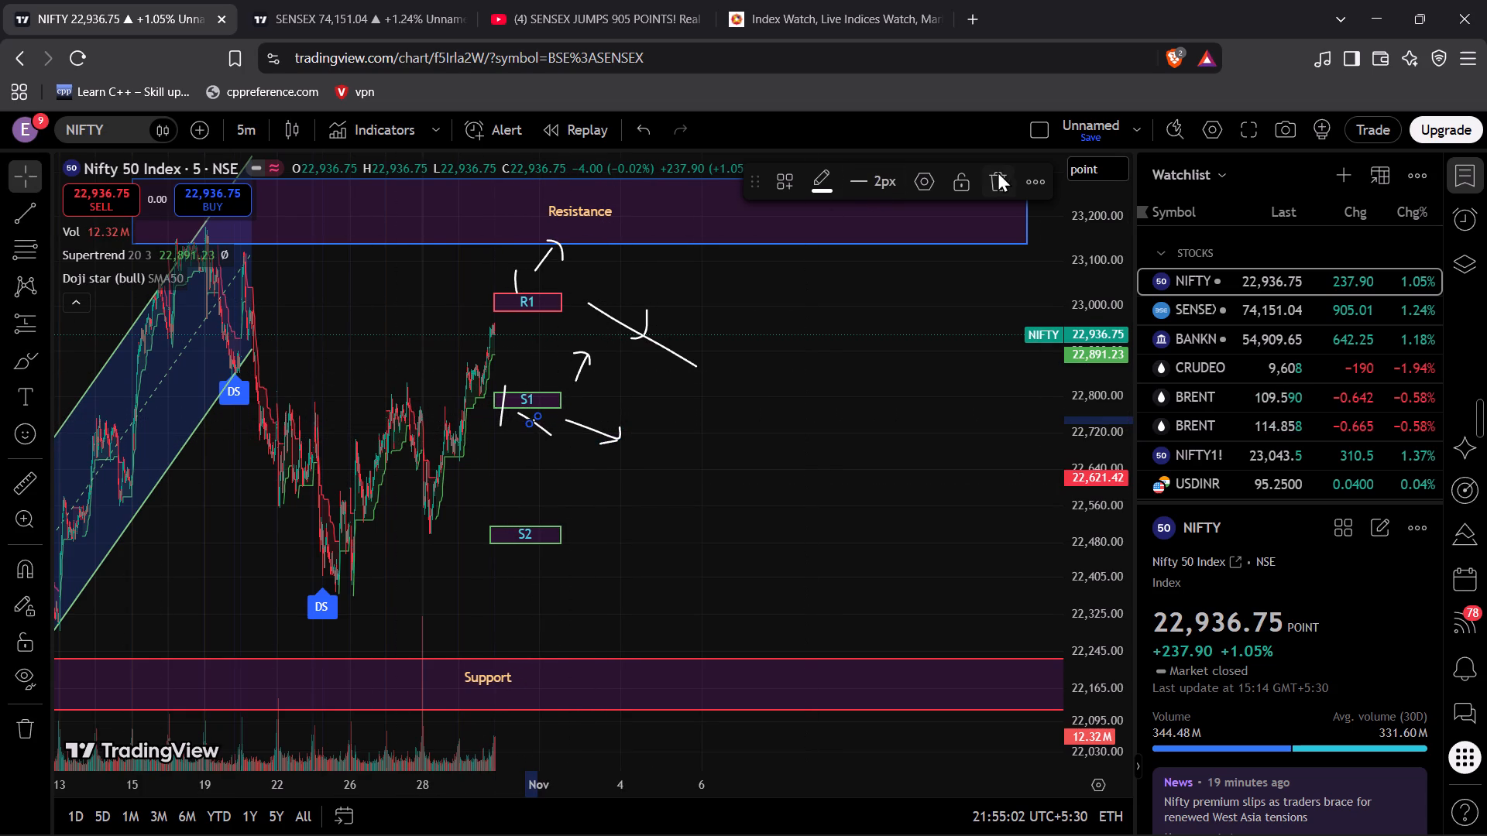
click(546, 430)
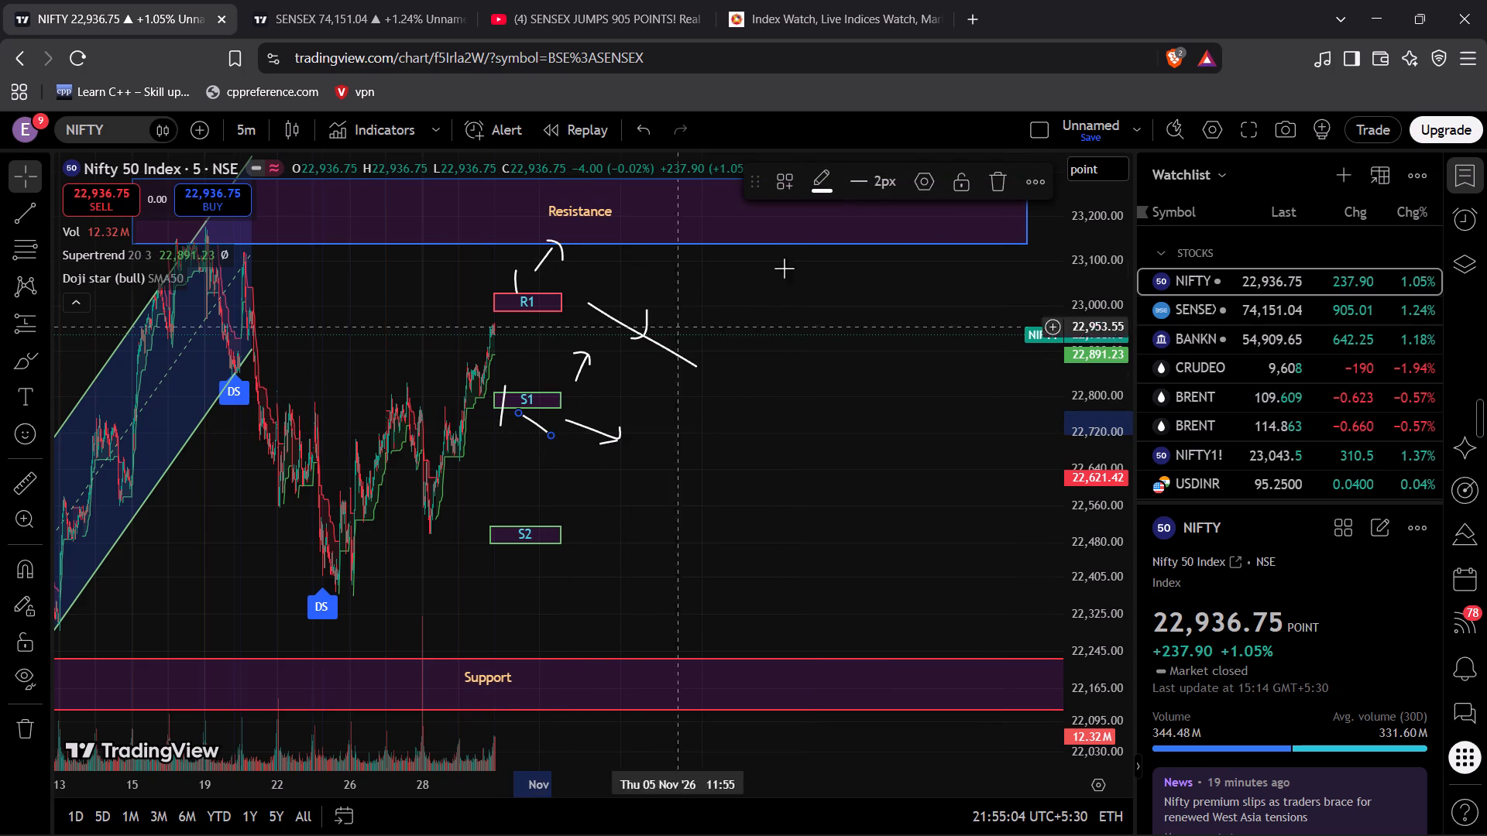
click(999, 185)
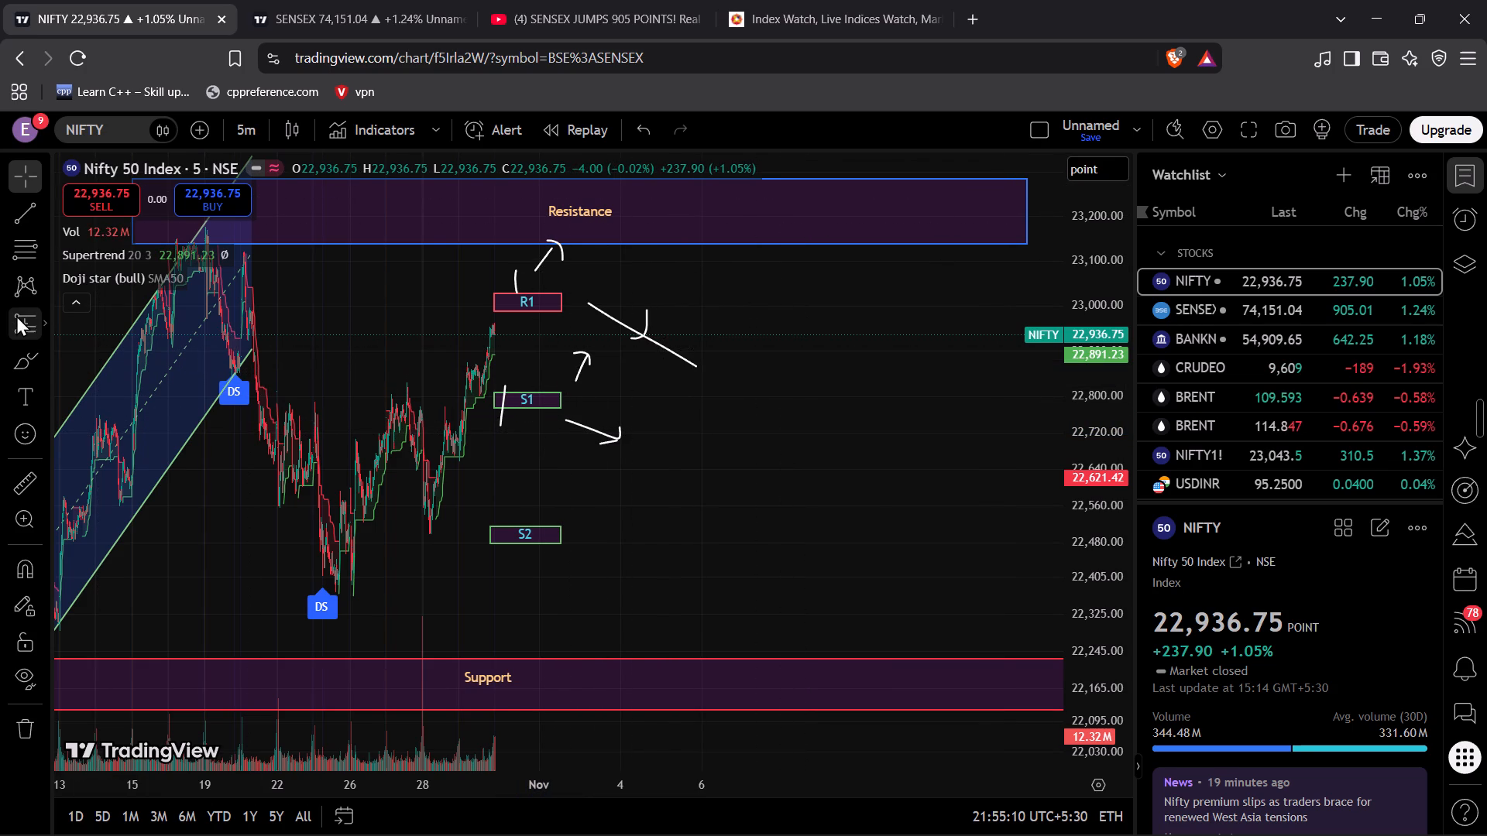
Place a rising Arrow marker beside S1, from about 22,808 at 2 Nov 14:55 up to about 22,876.
click(41, 358)
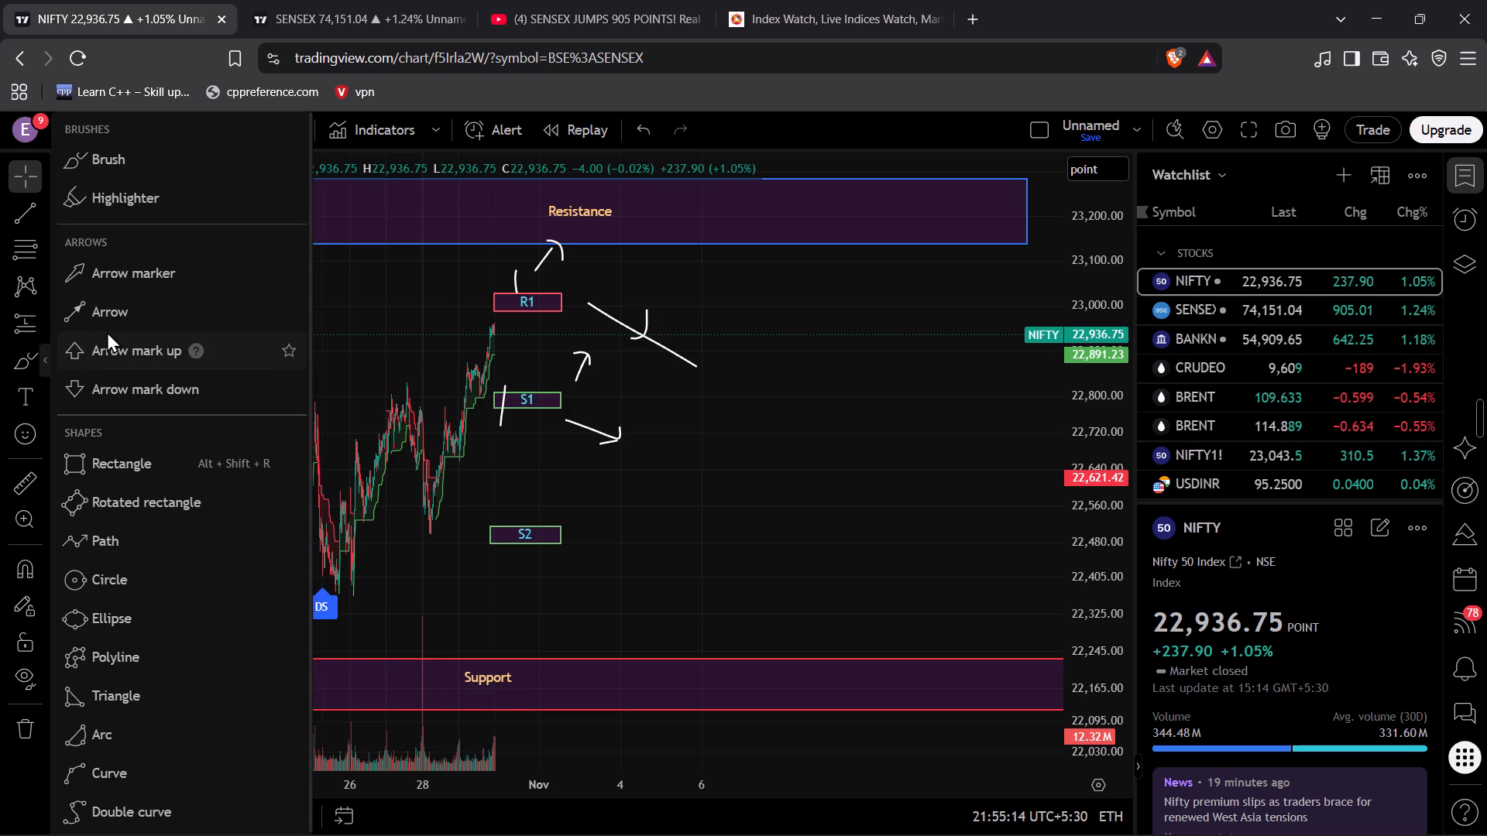
click(137, 280)
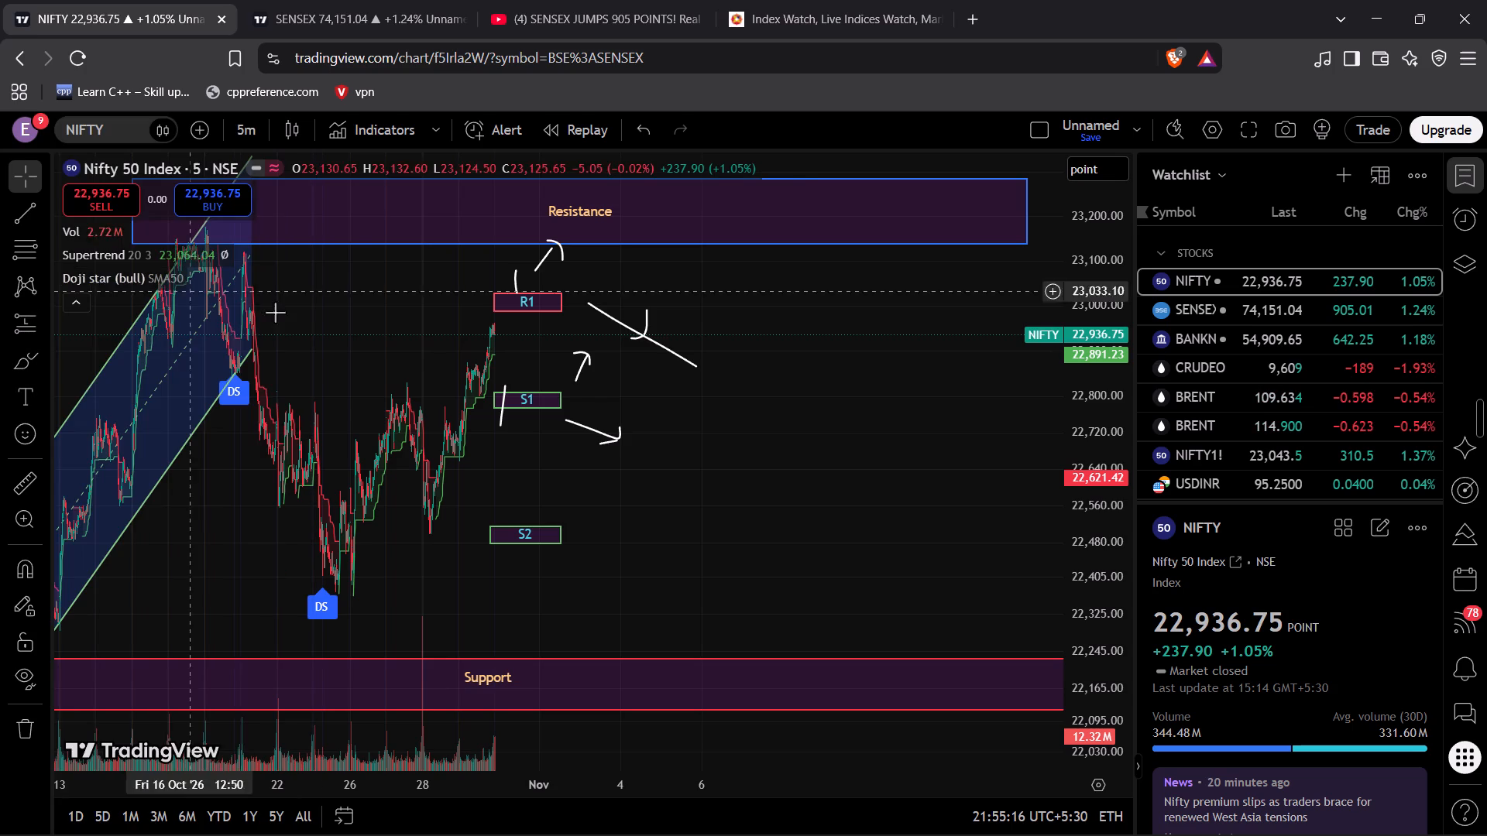
click(574, 392)
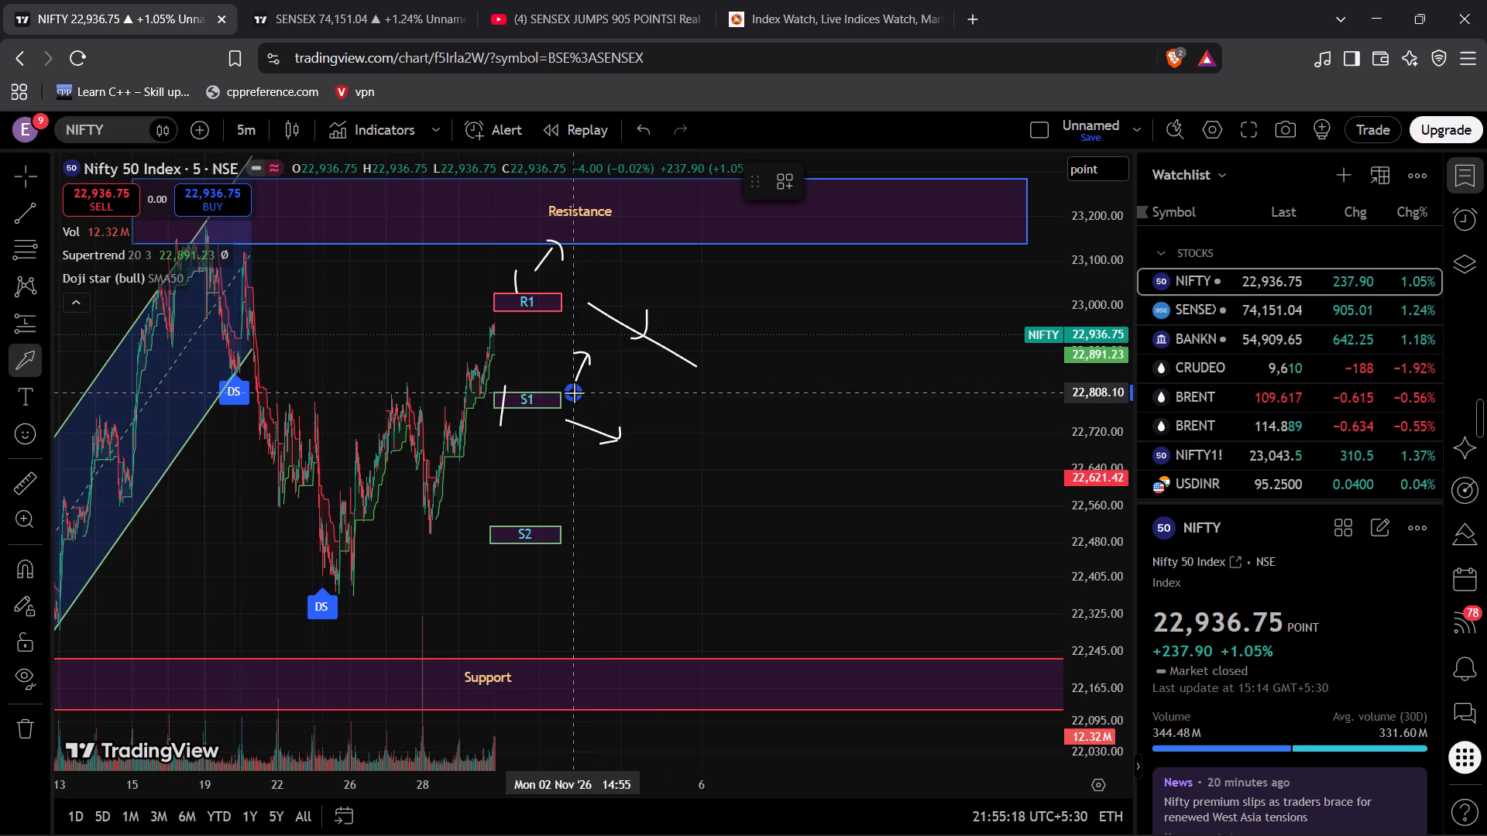
click(617, 361)
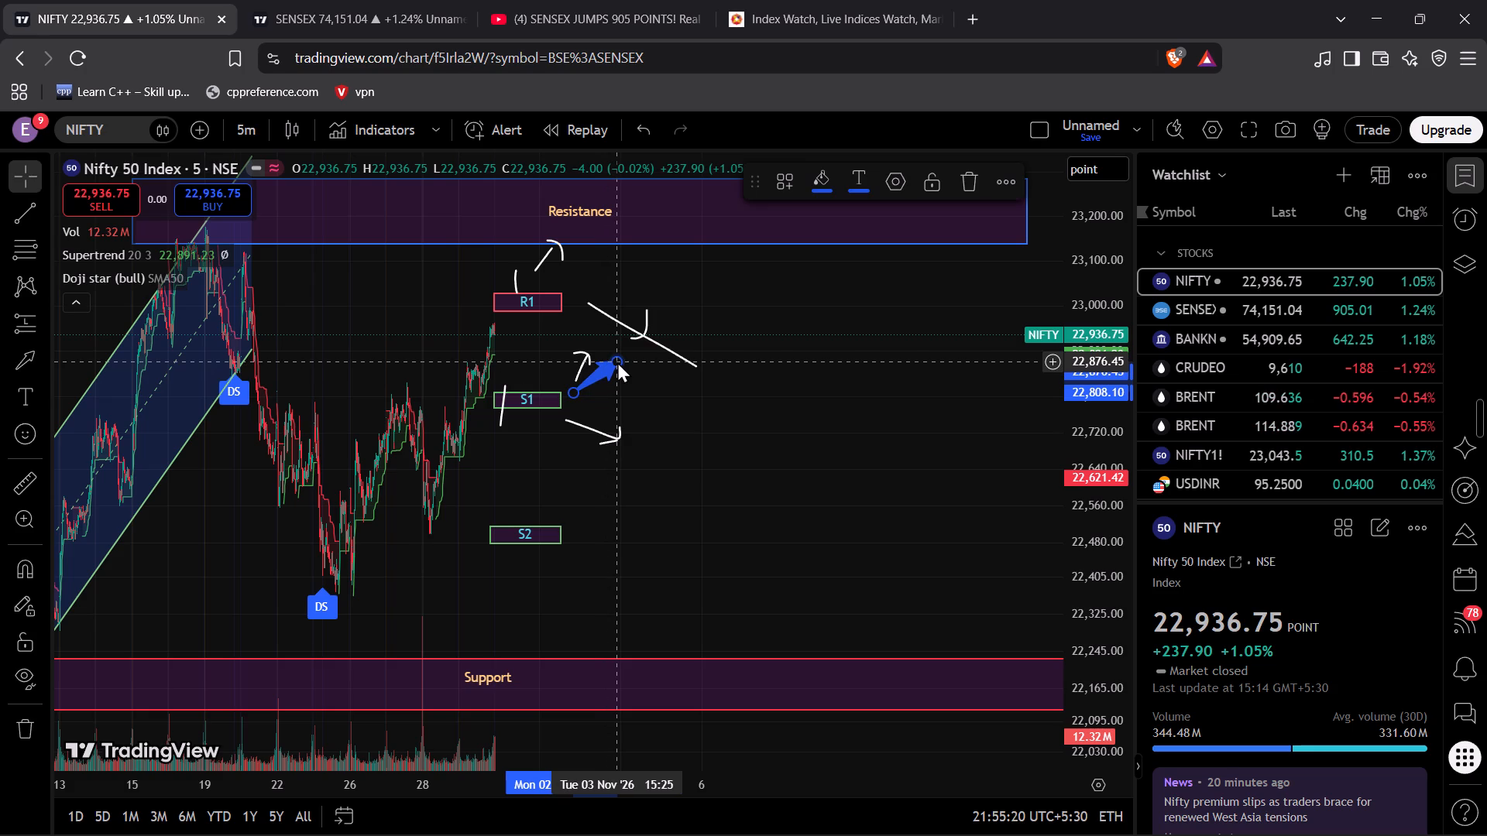
Delete the four white brush strokes that form the falling arrow beside R1 and the rising arrow beside S1.
click(653, 340)
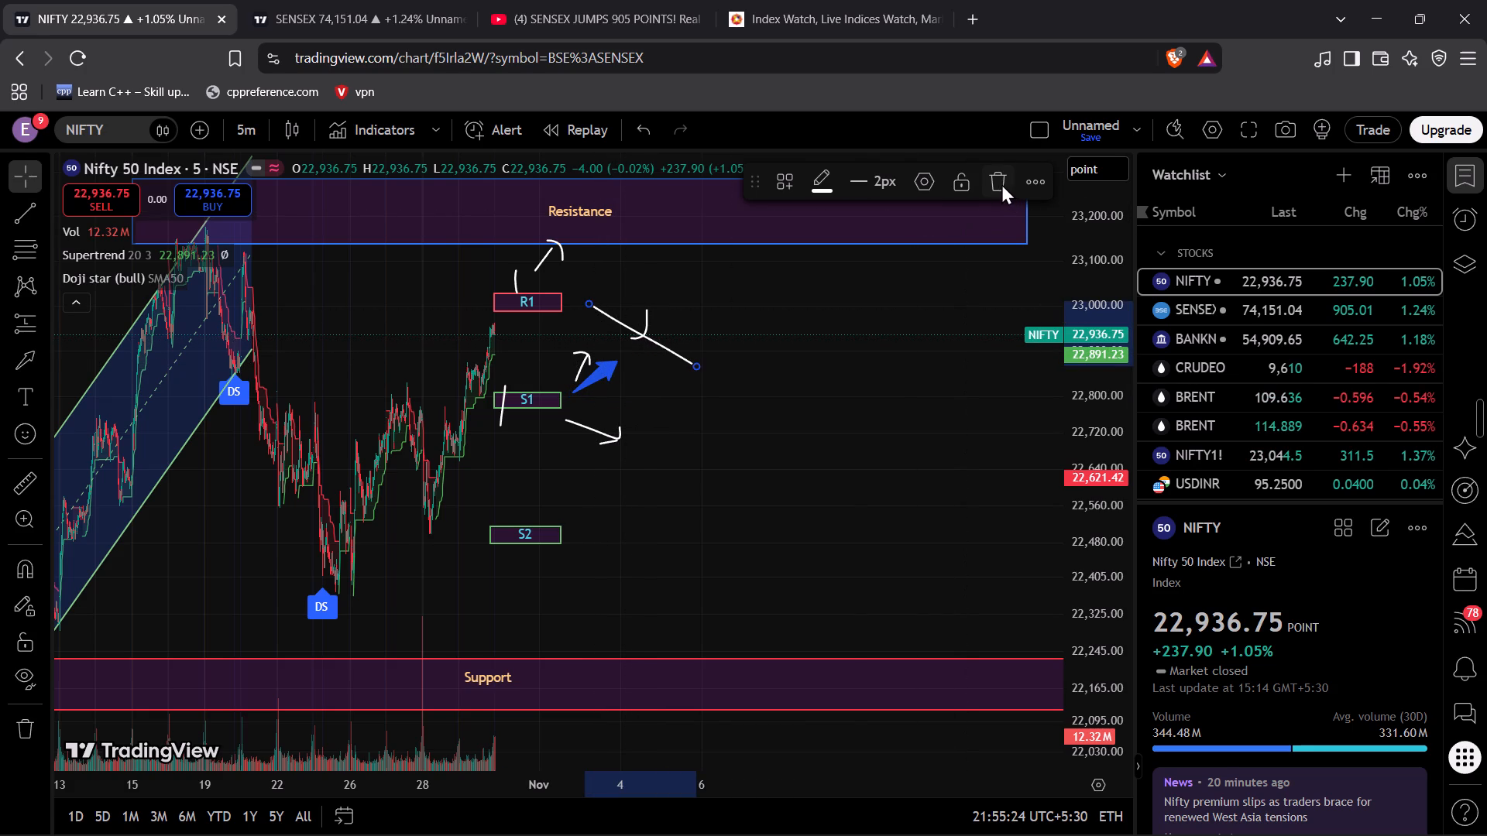
click(1001, 183)
click(586, 359)
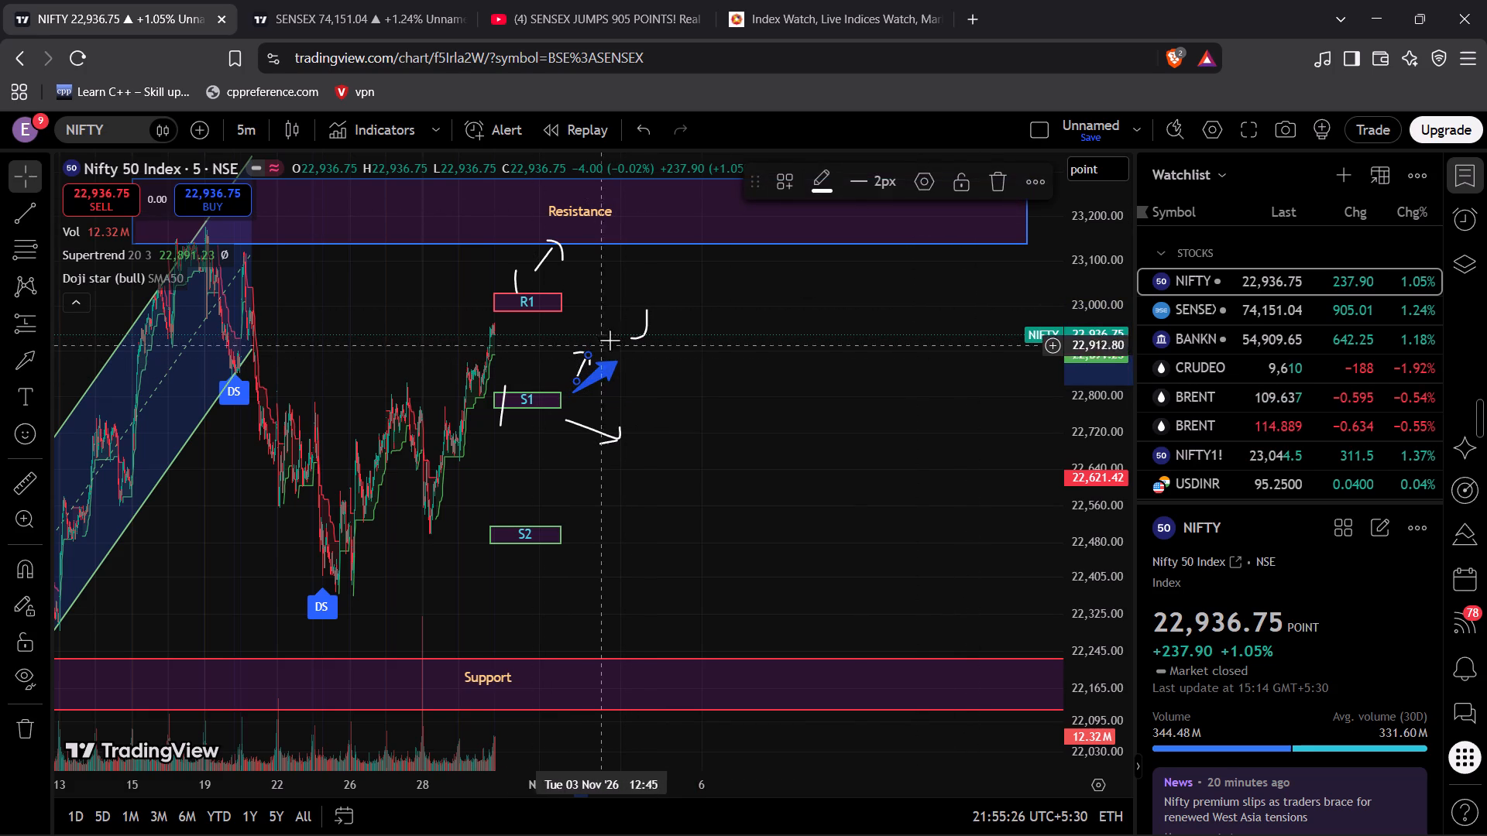
click(994, 173)
click(648, 326)
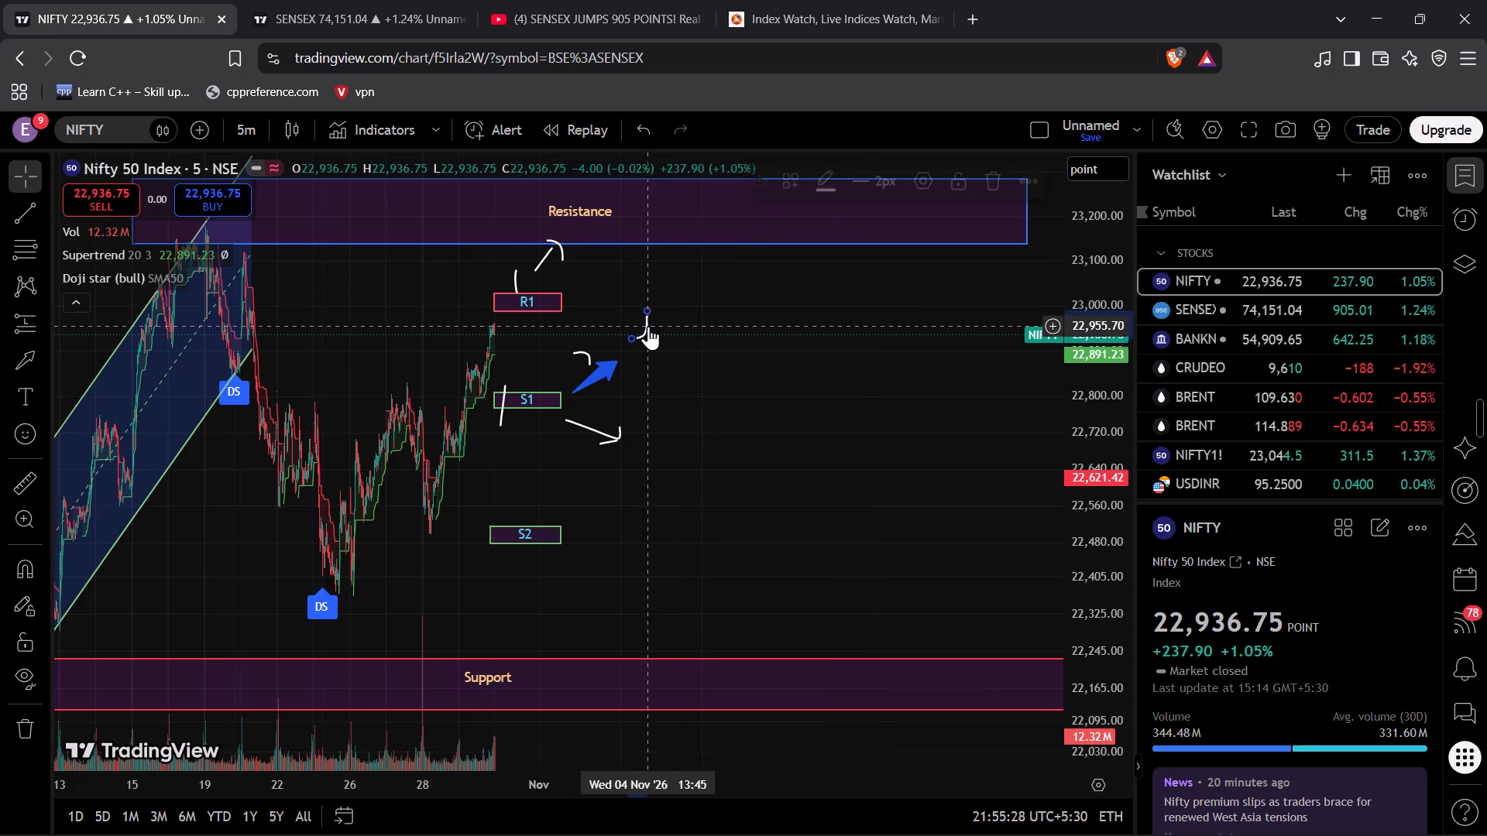
click(996, 178)
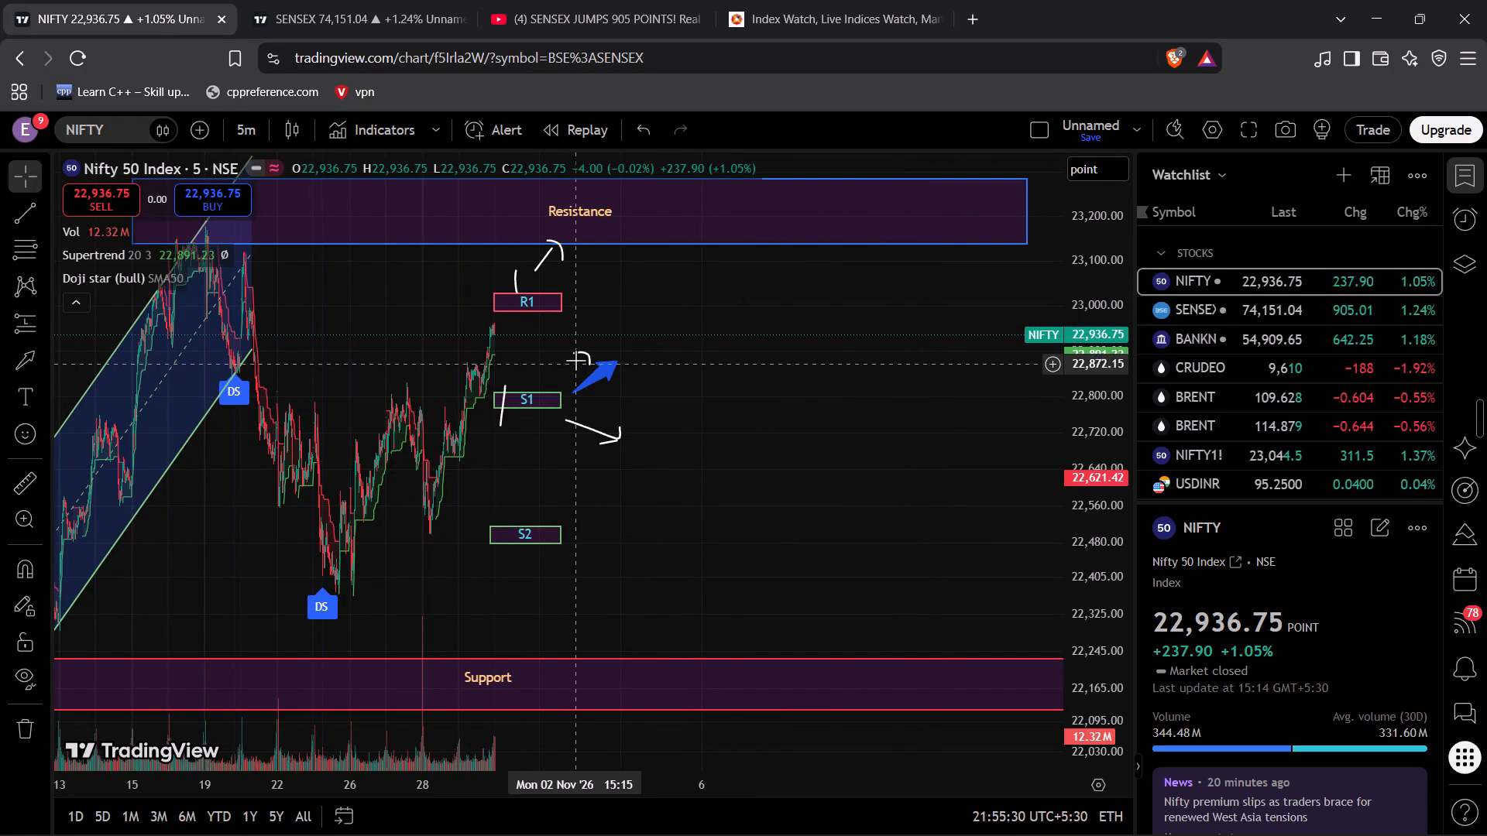
click(579, 353)
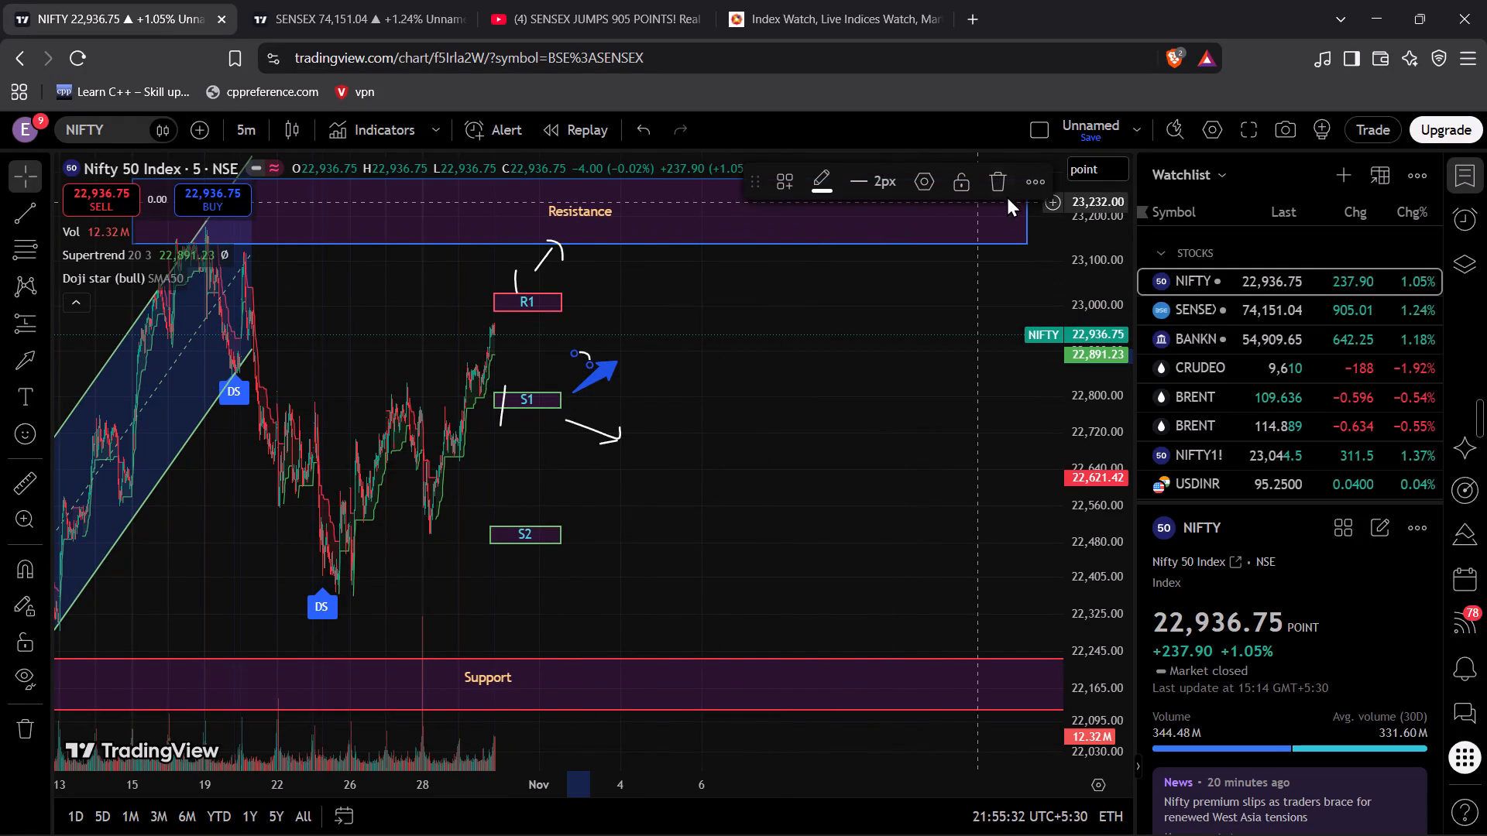
click(999, 187)
Delete the lower arrowhead stroke of the falling brush arrow below S1.
click(617, 439)
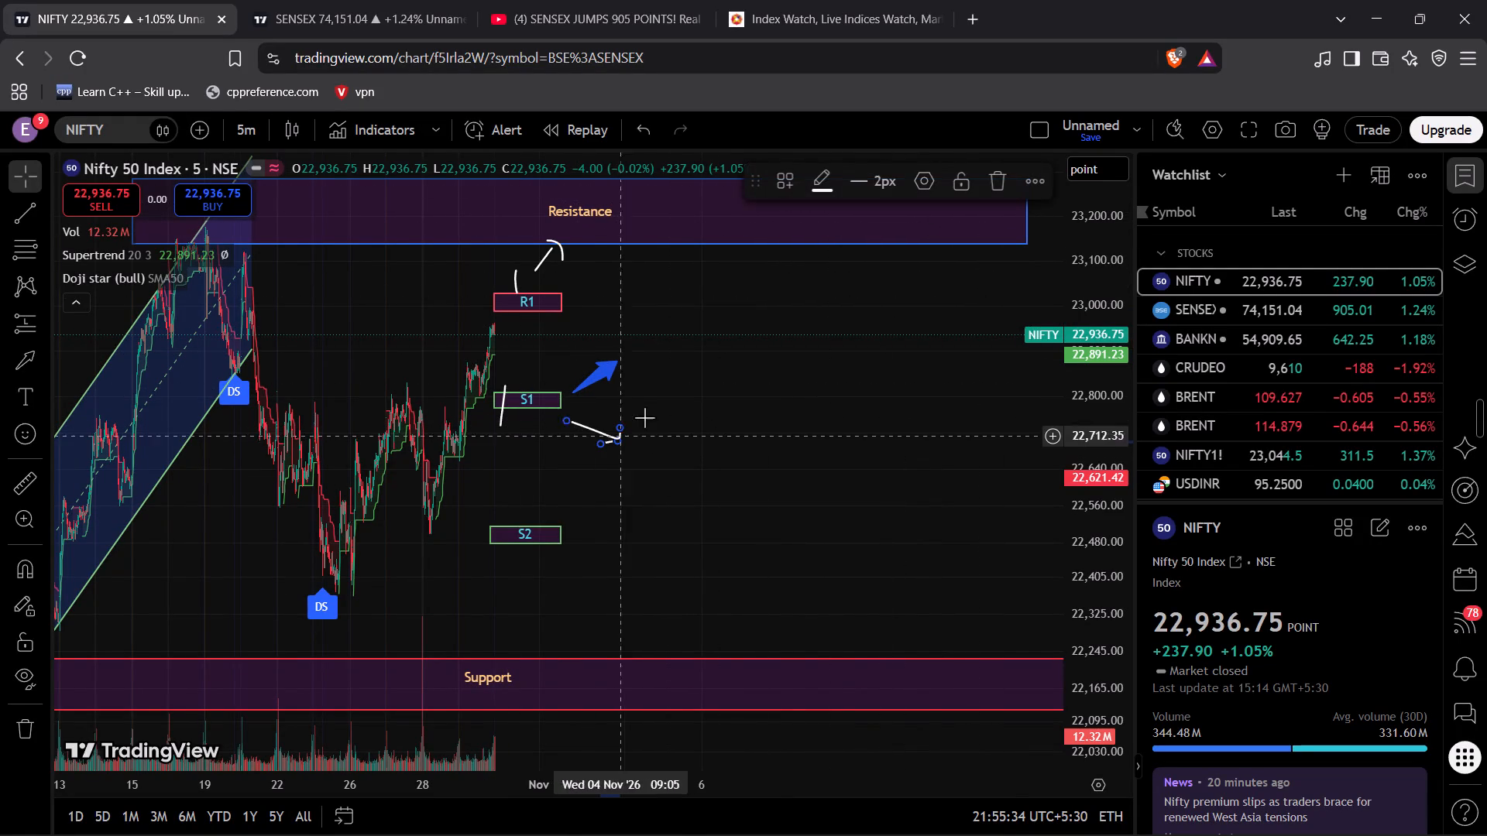
click(999, 183)
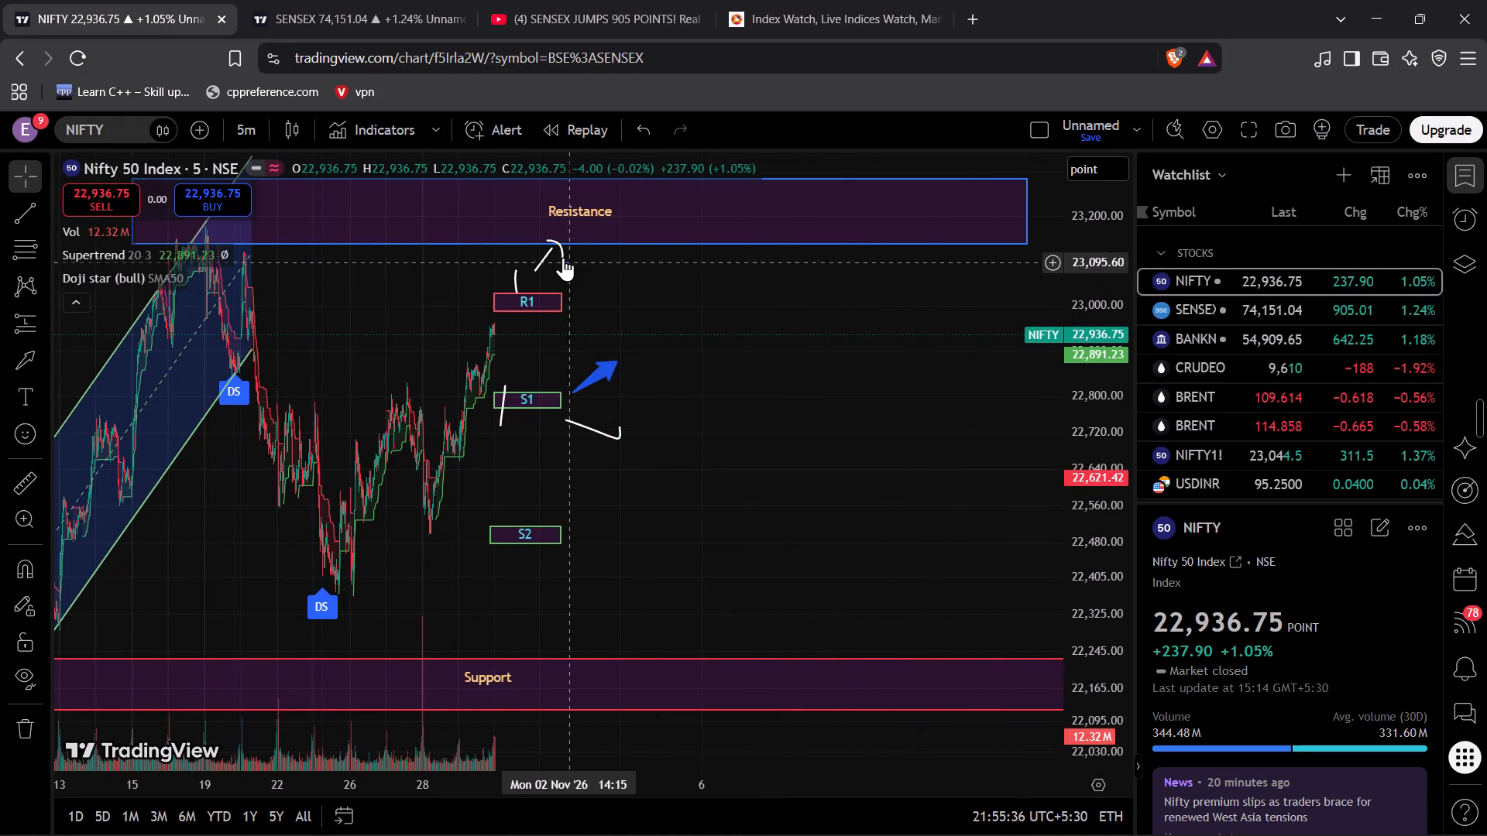
Delete the two white brush strokes forming the head and shaft of the rising arrow above R1.
click(561, 247)
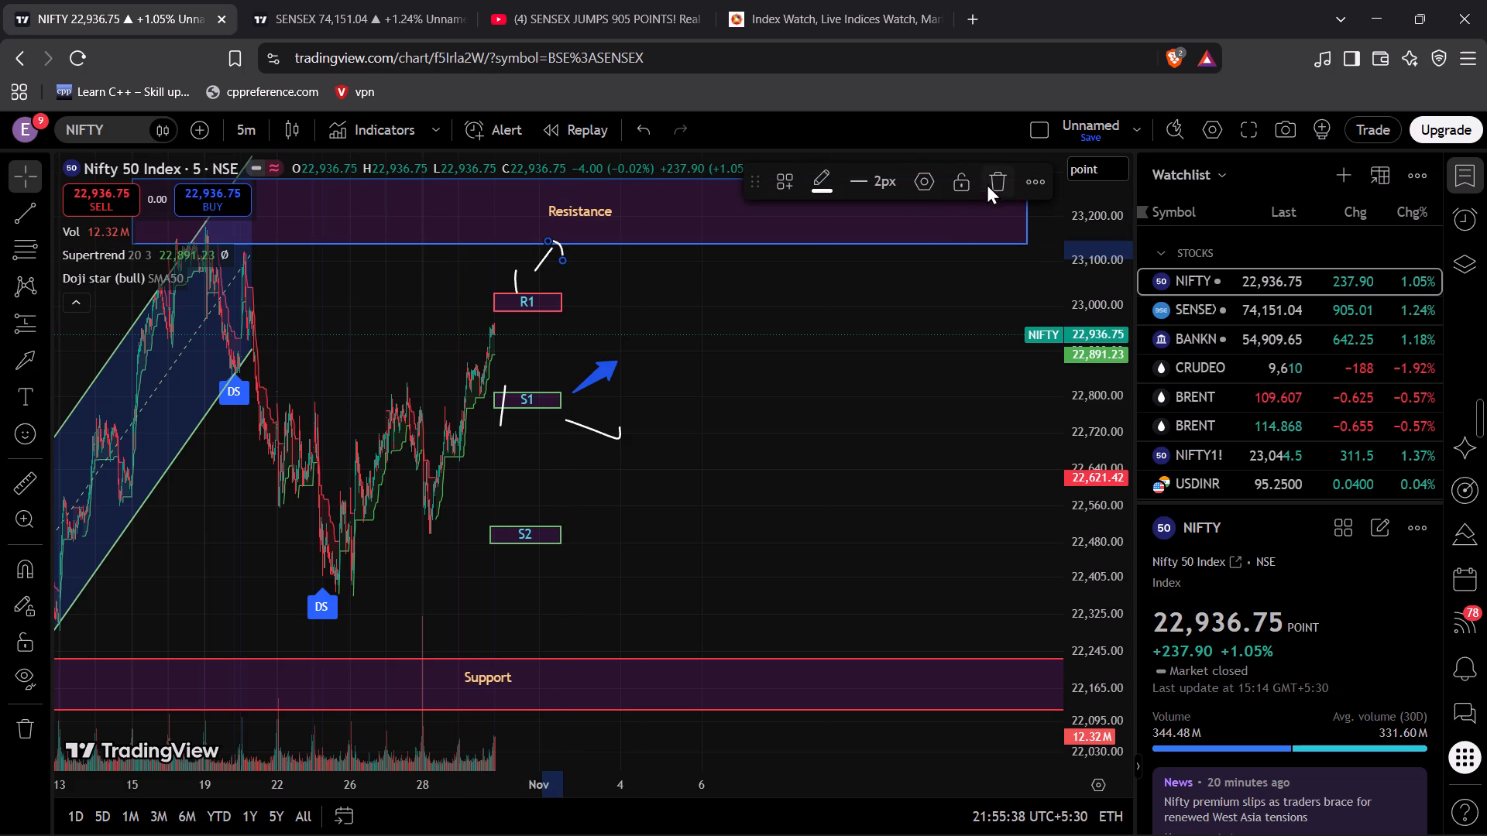
click(994, 179)
click(541, 266)
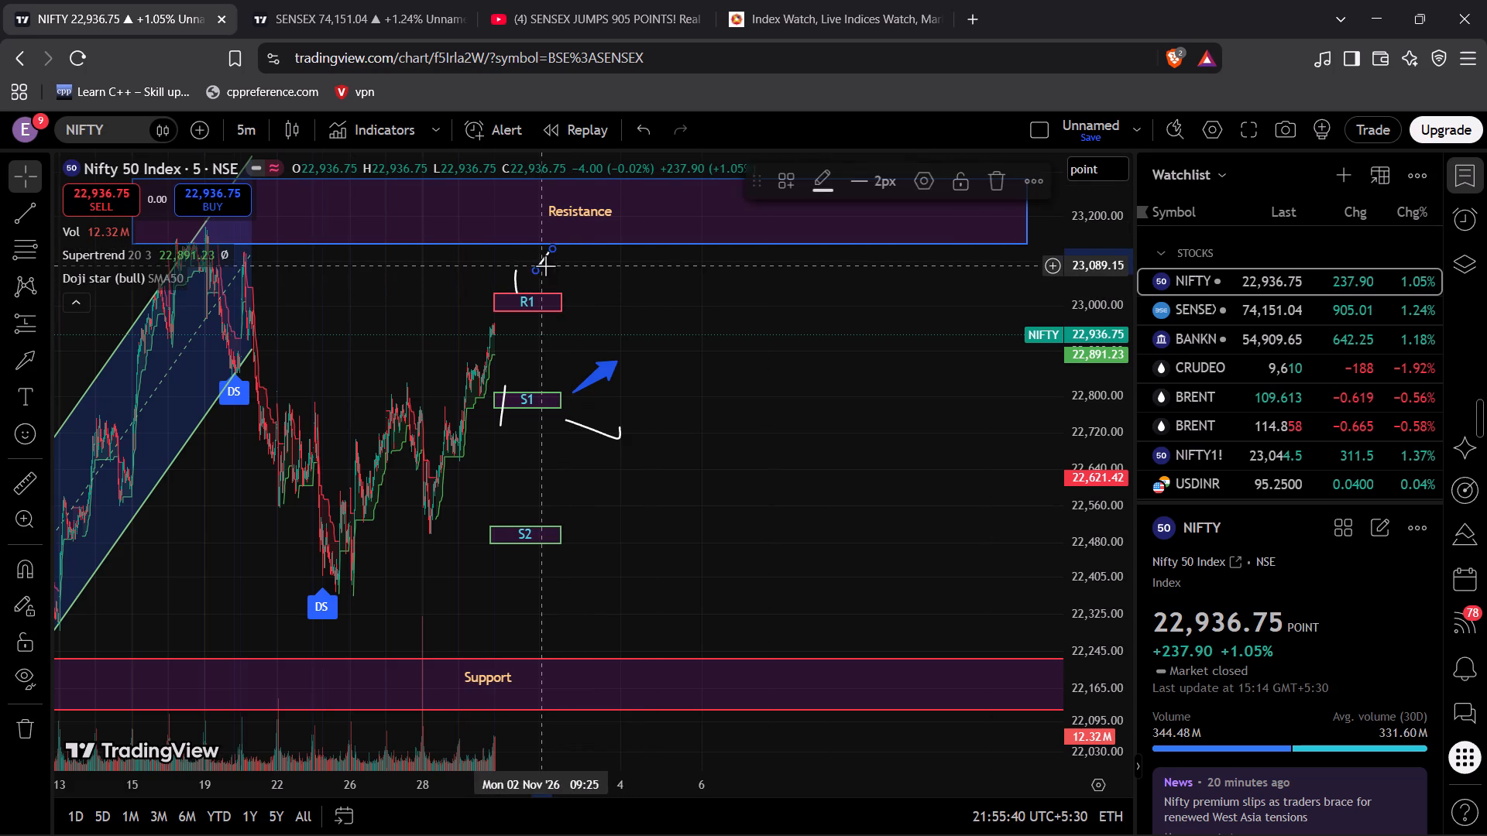
click(991, 180)
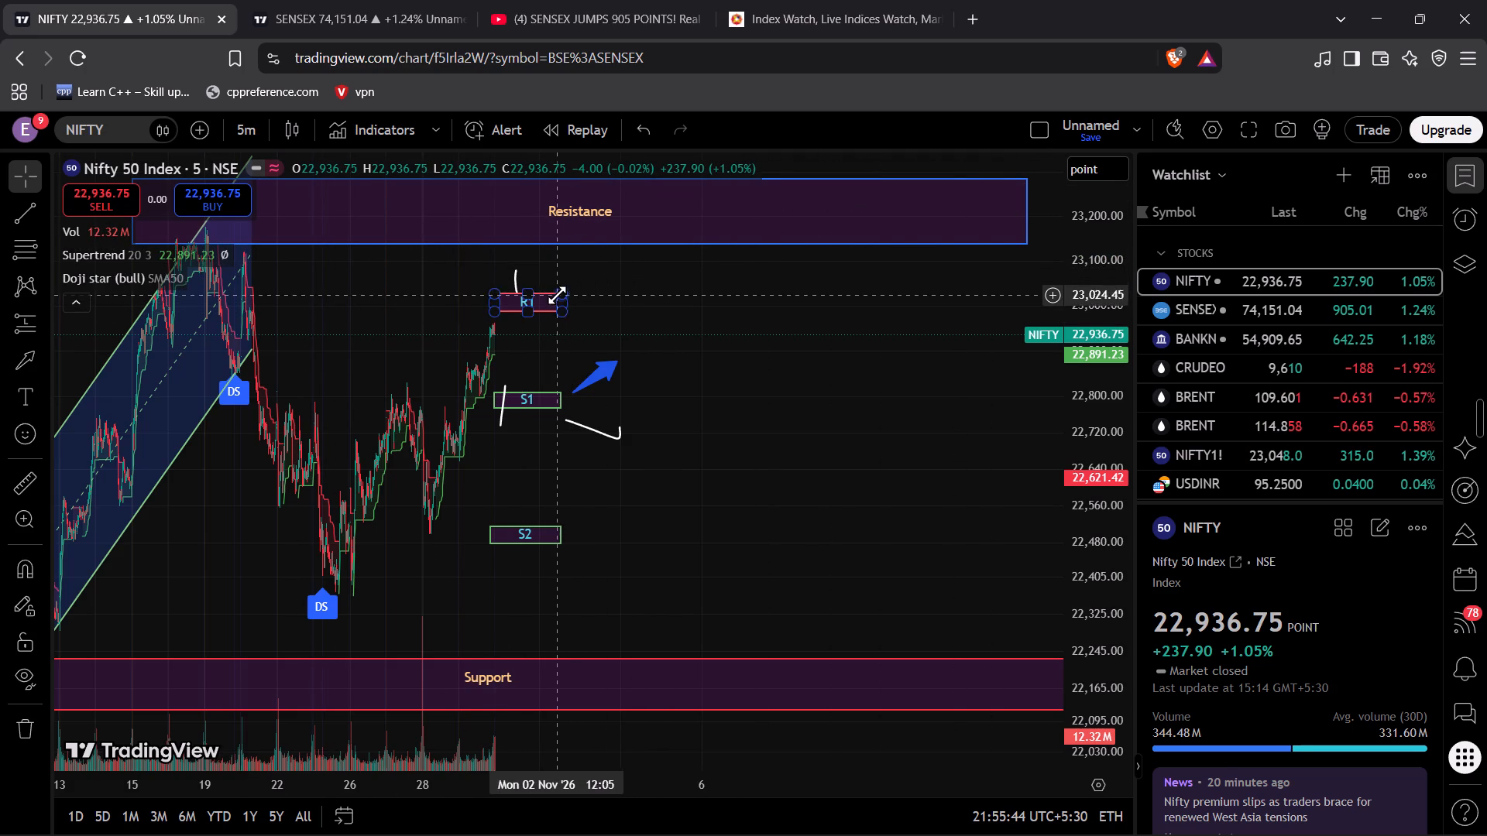
Place a rising Arrow marker beside R1, from about 23,033 at 2 Nov 12:35 up to about 23,113 at 3 Nov 13:25.
click(21, 351)
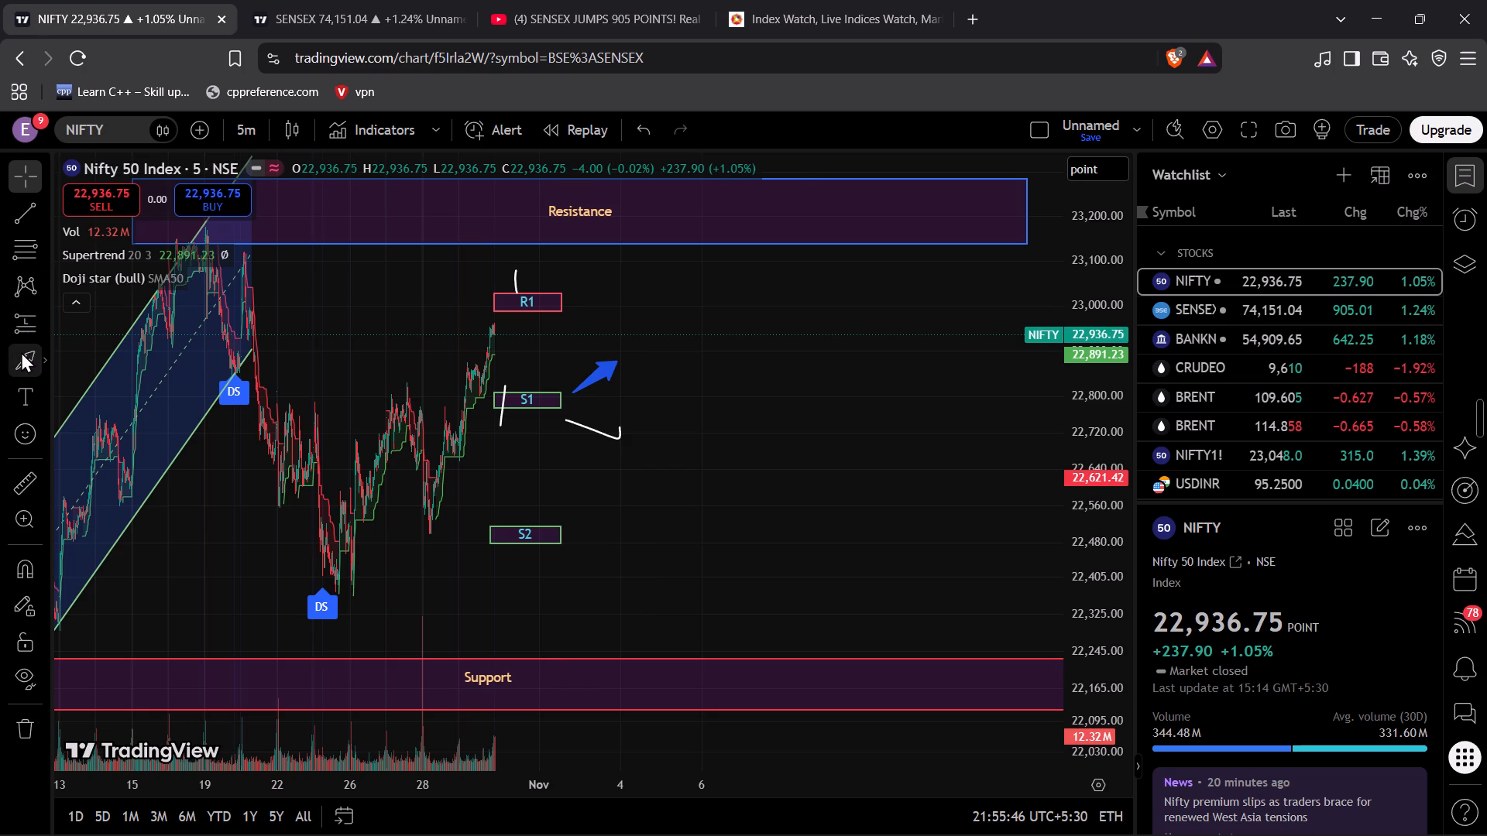
click(560, 290)
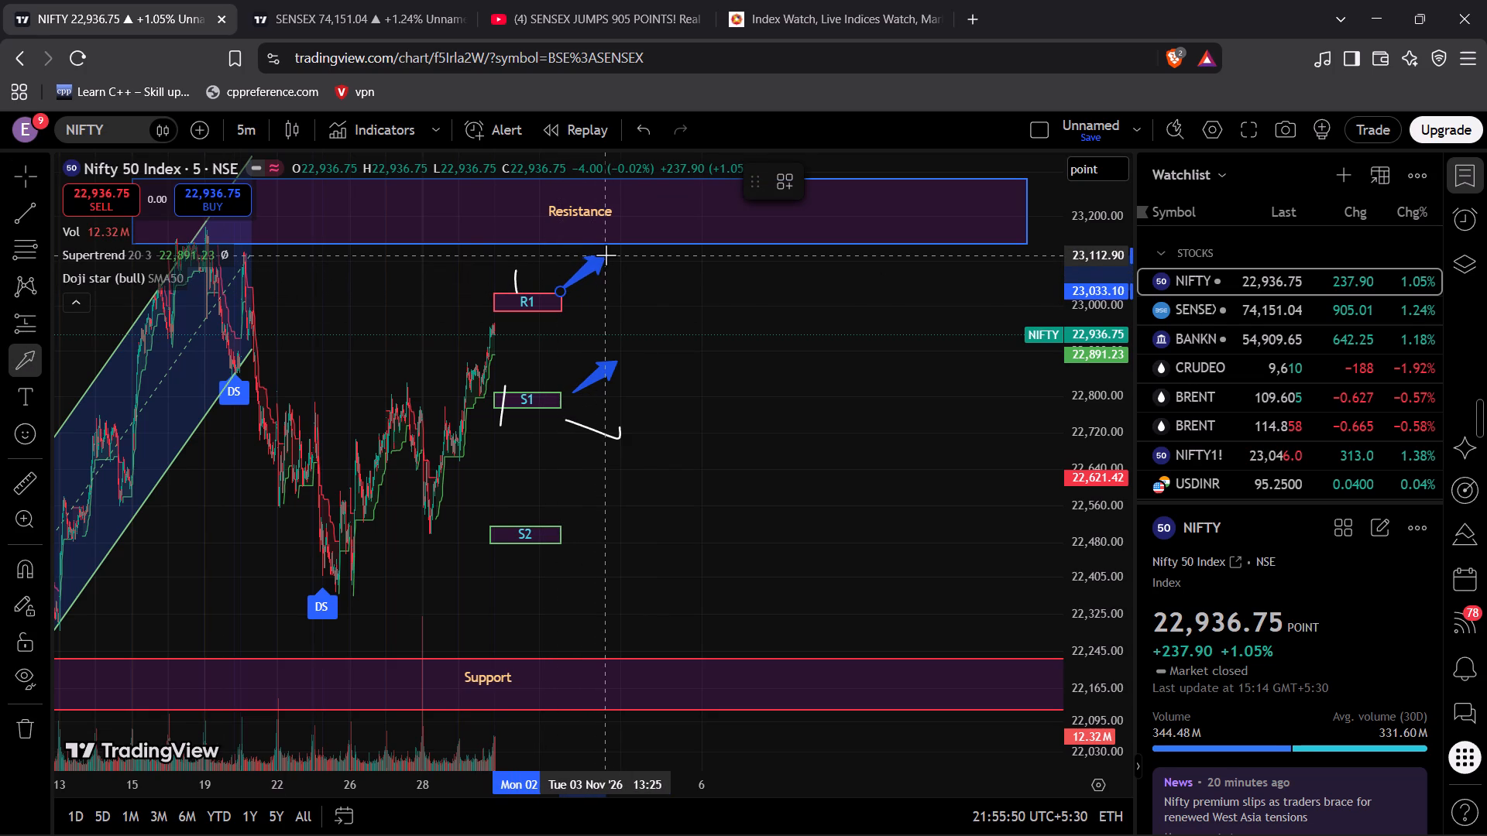
click(606, 255)
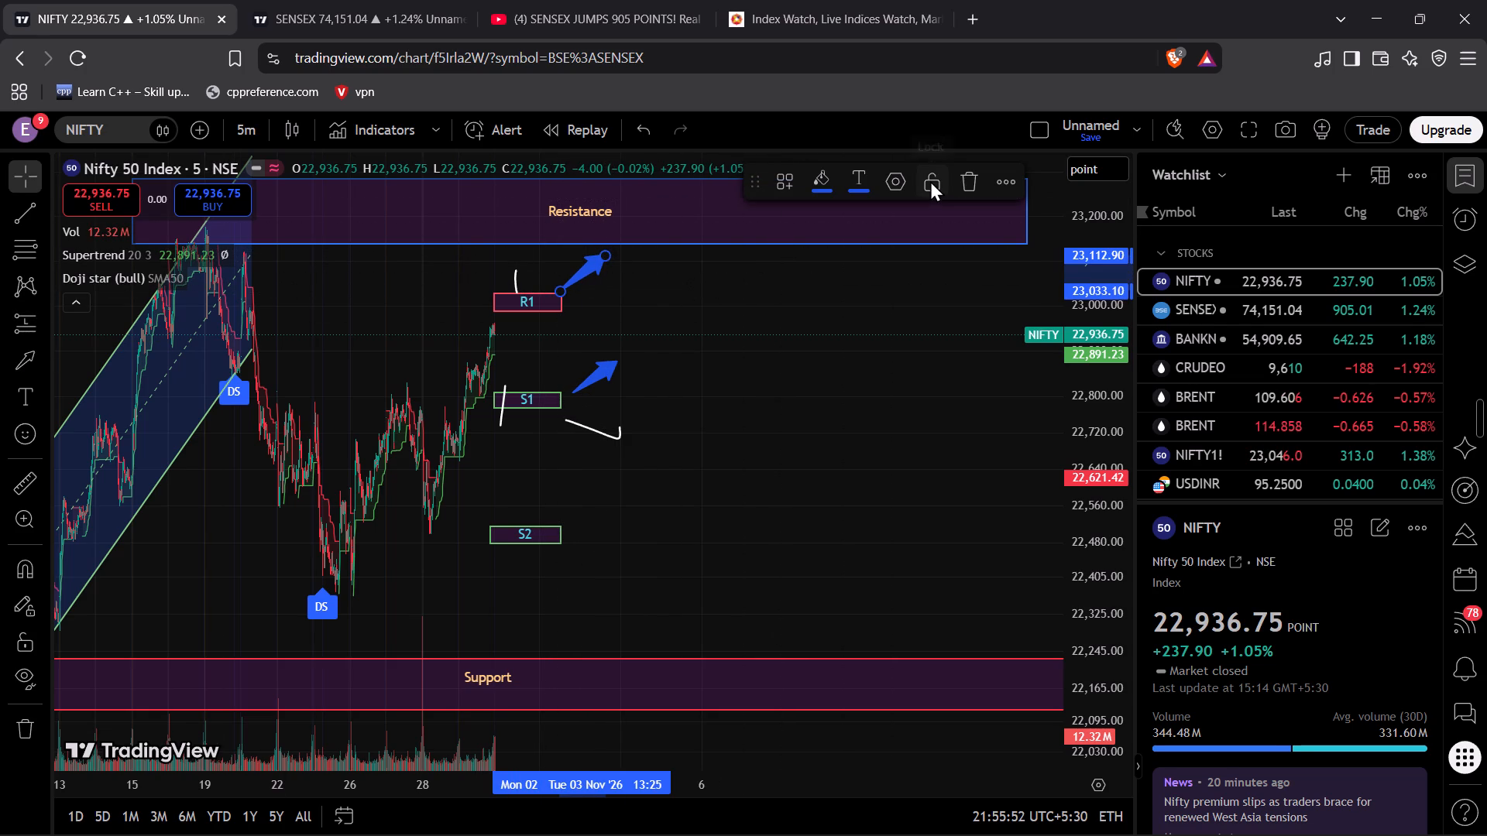
Set the background colour of the rising arrow markers beside R1 and S1 to light green.
click(820, 180)
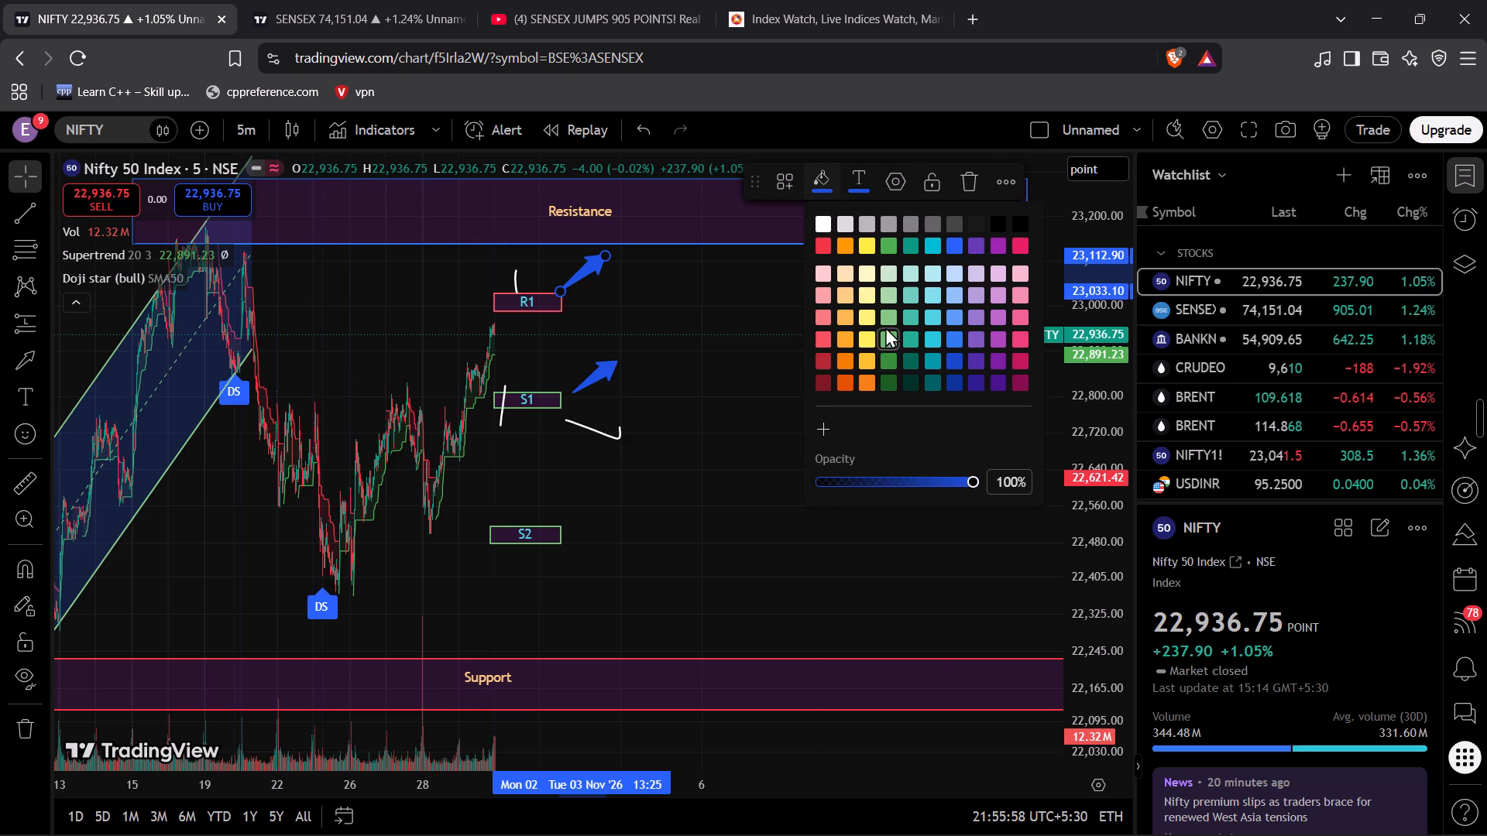
click(885, 310)
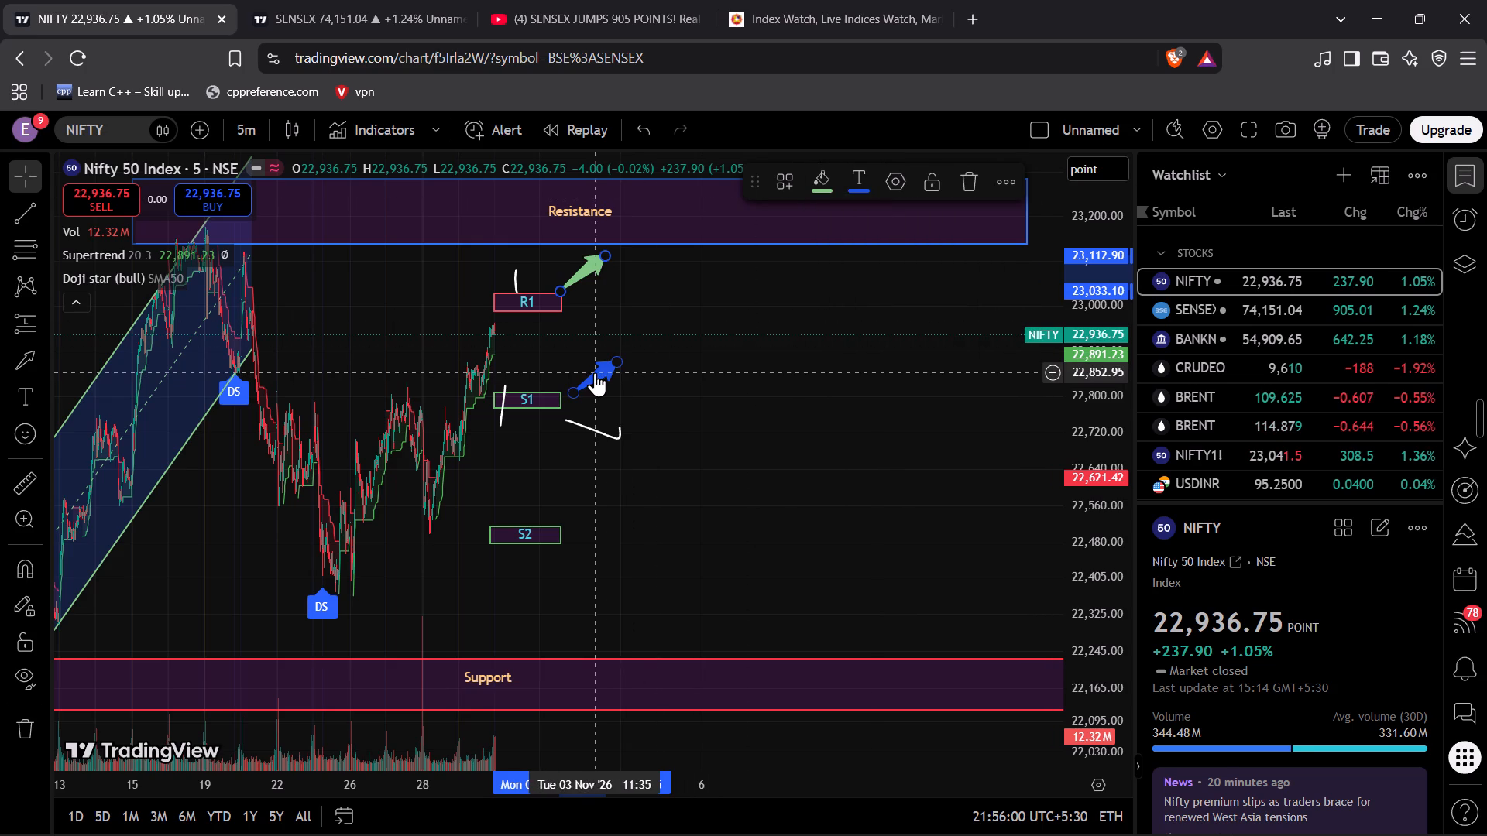
click(595, 372)
click(829, 180)
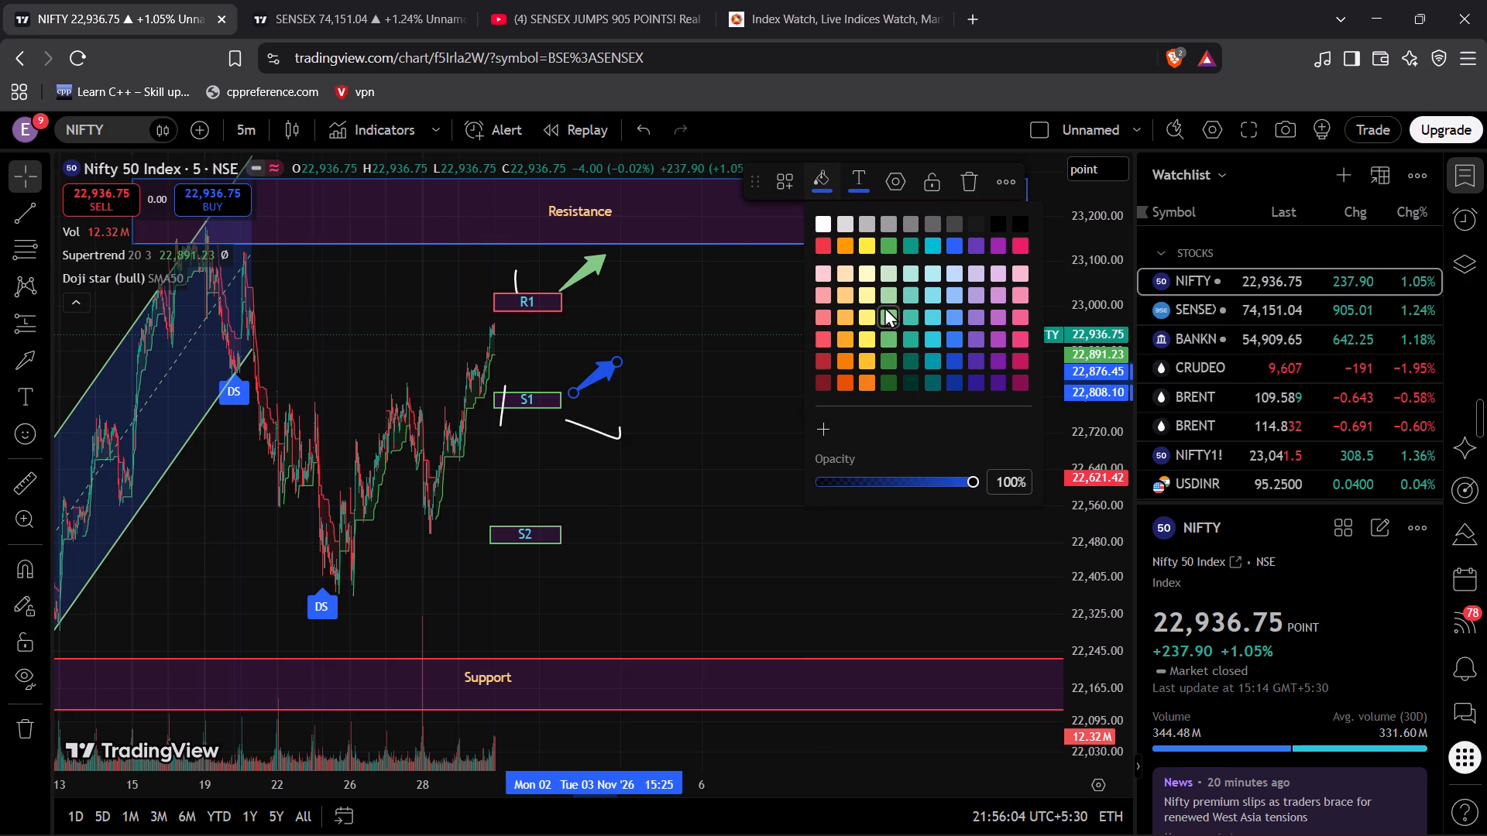
click(884, 314)
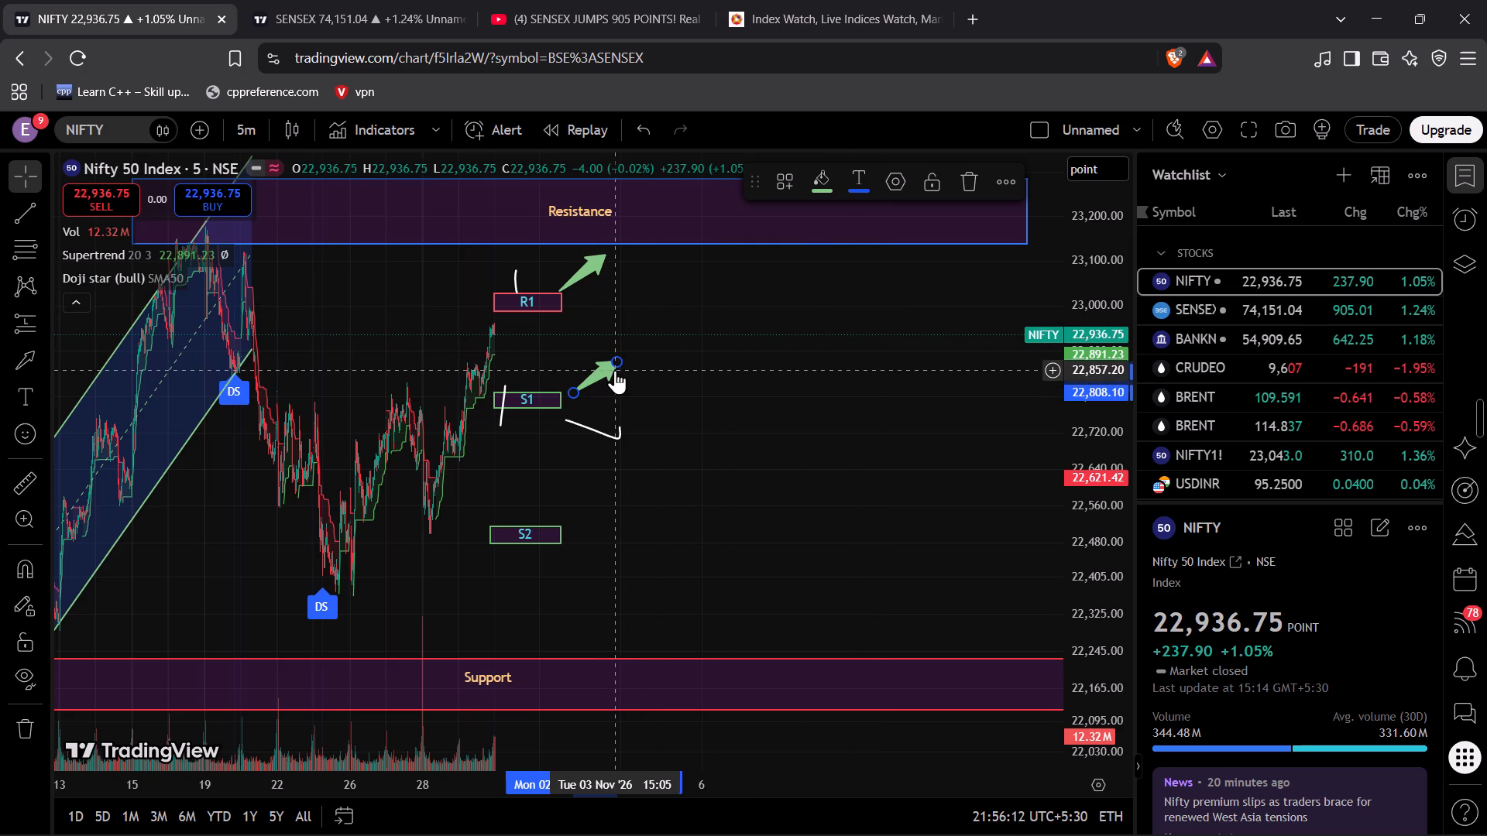
Stretch the tip of the rising S1 arrow marker to about 22,885 at 4 Nov 09:25.
drag(615, 361, 624, 353)
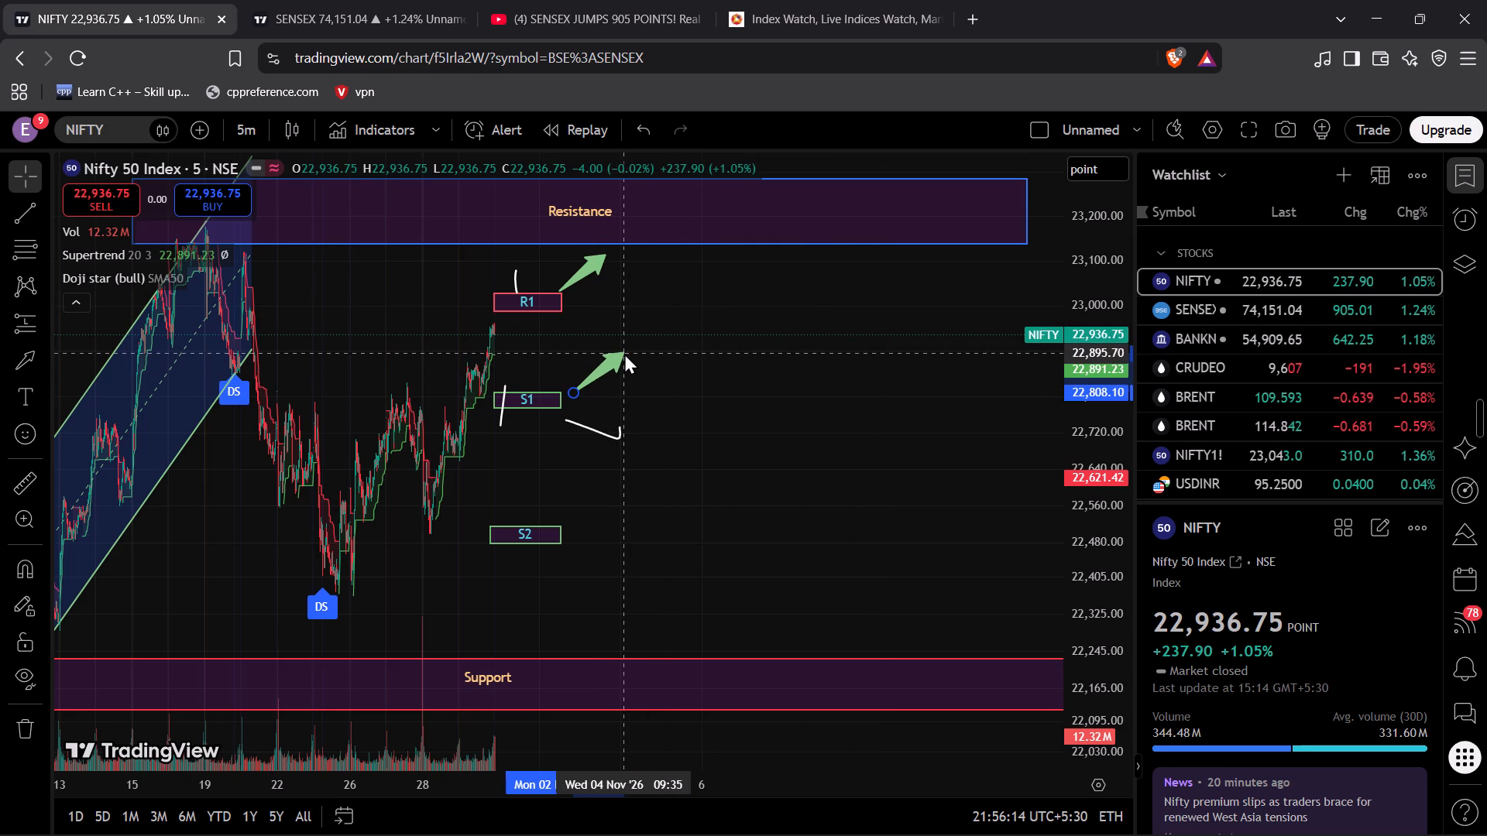
drag(624, 353, 623, 358)
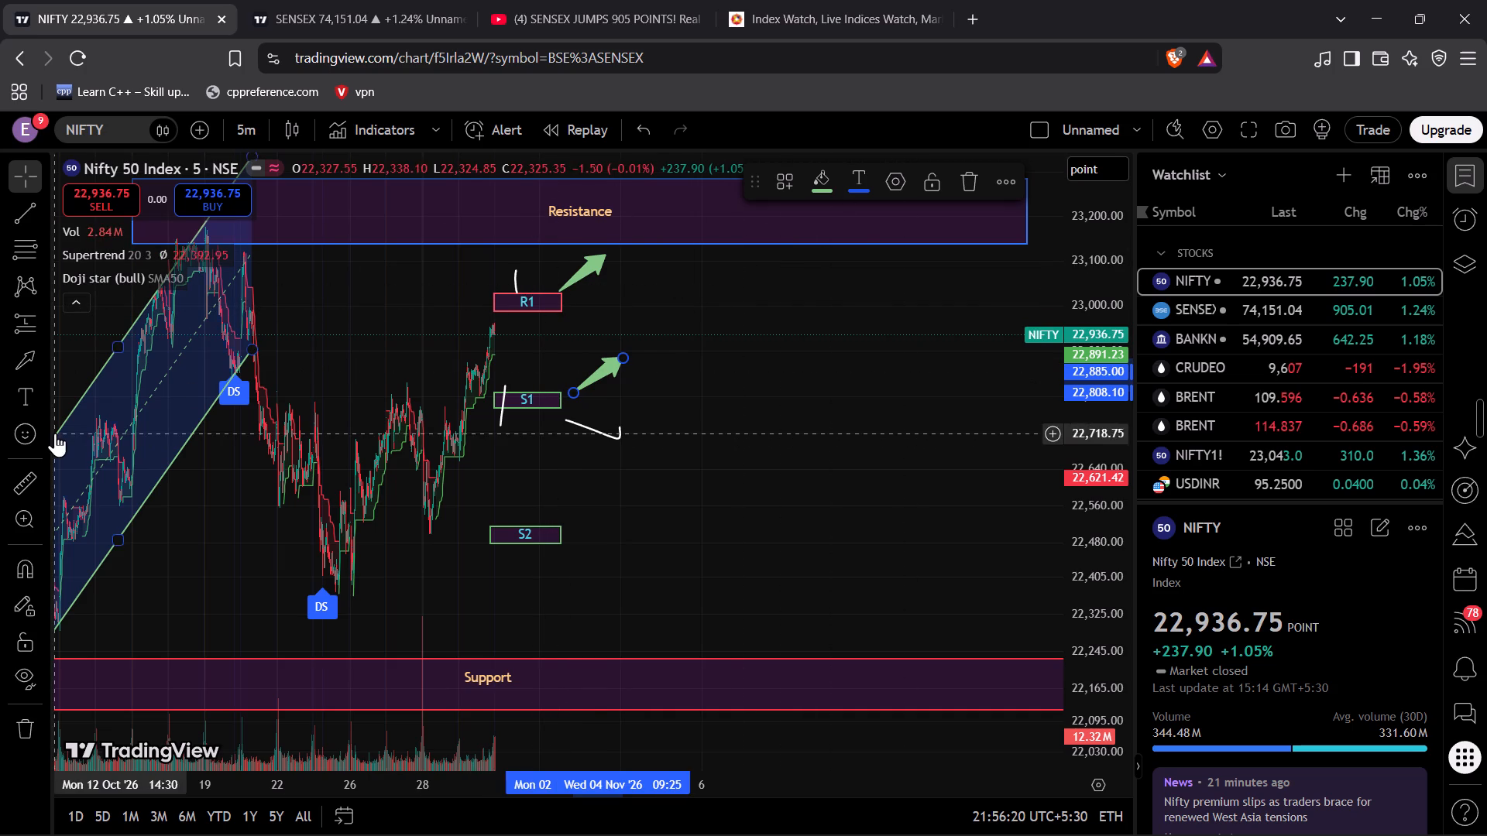
Place a falling Arrow marker beside R1, from about 22,999 down to about 22,947 at 3 Nov 14:55.
click(32, 370)
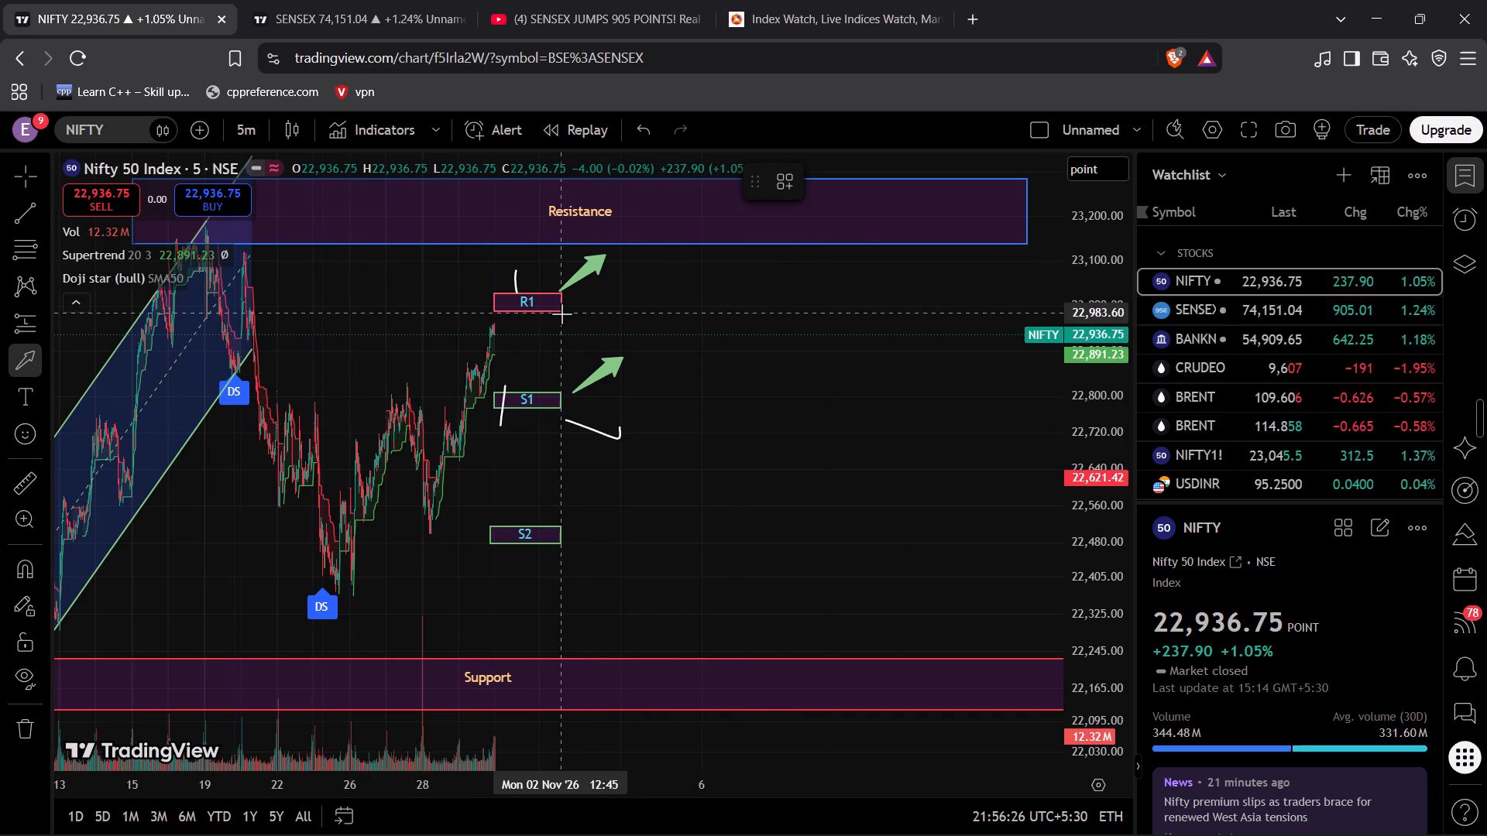
drag(565, 307, 586, 319)
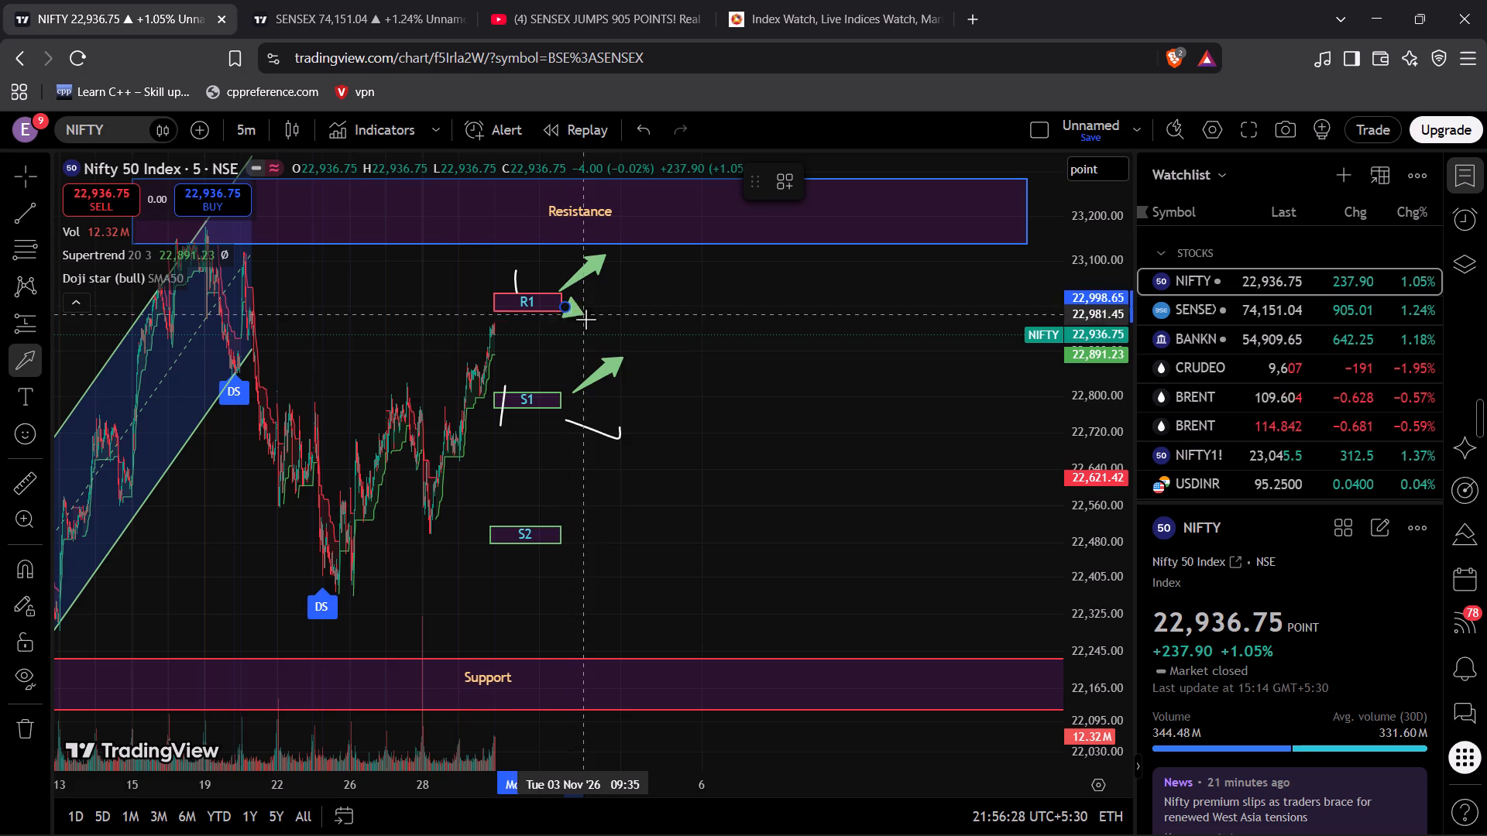
drag(586, 319, 605, 331)
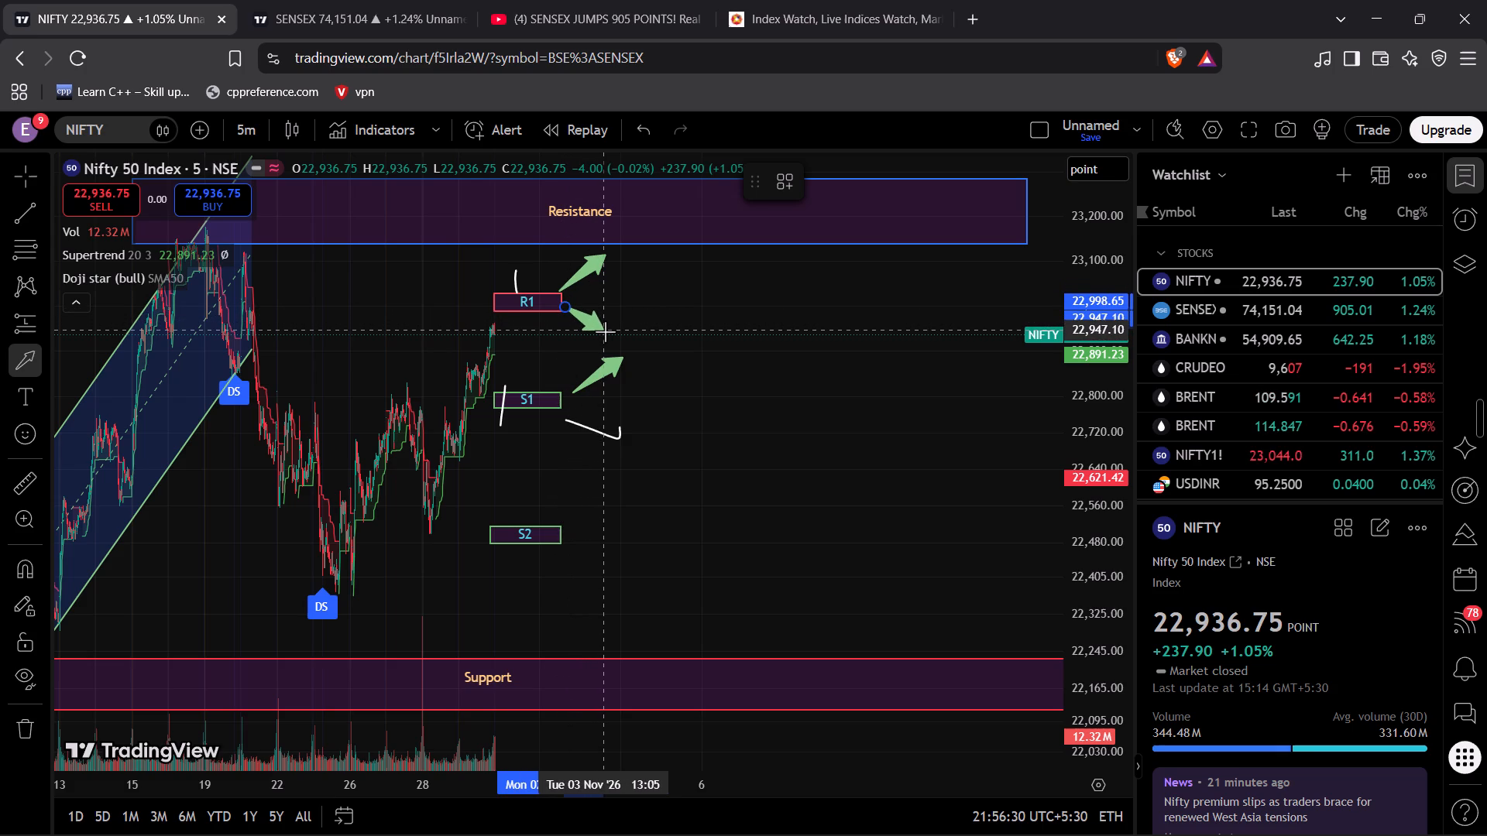
drag(605, 331, 609, 331)
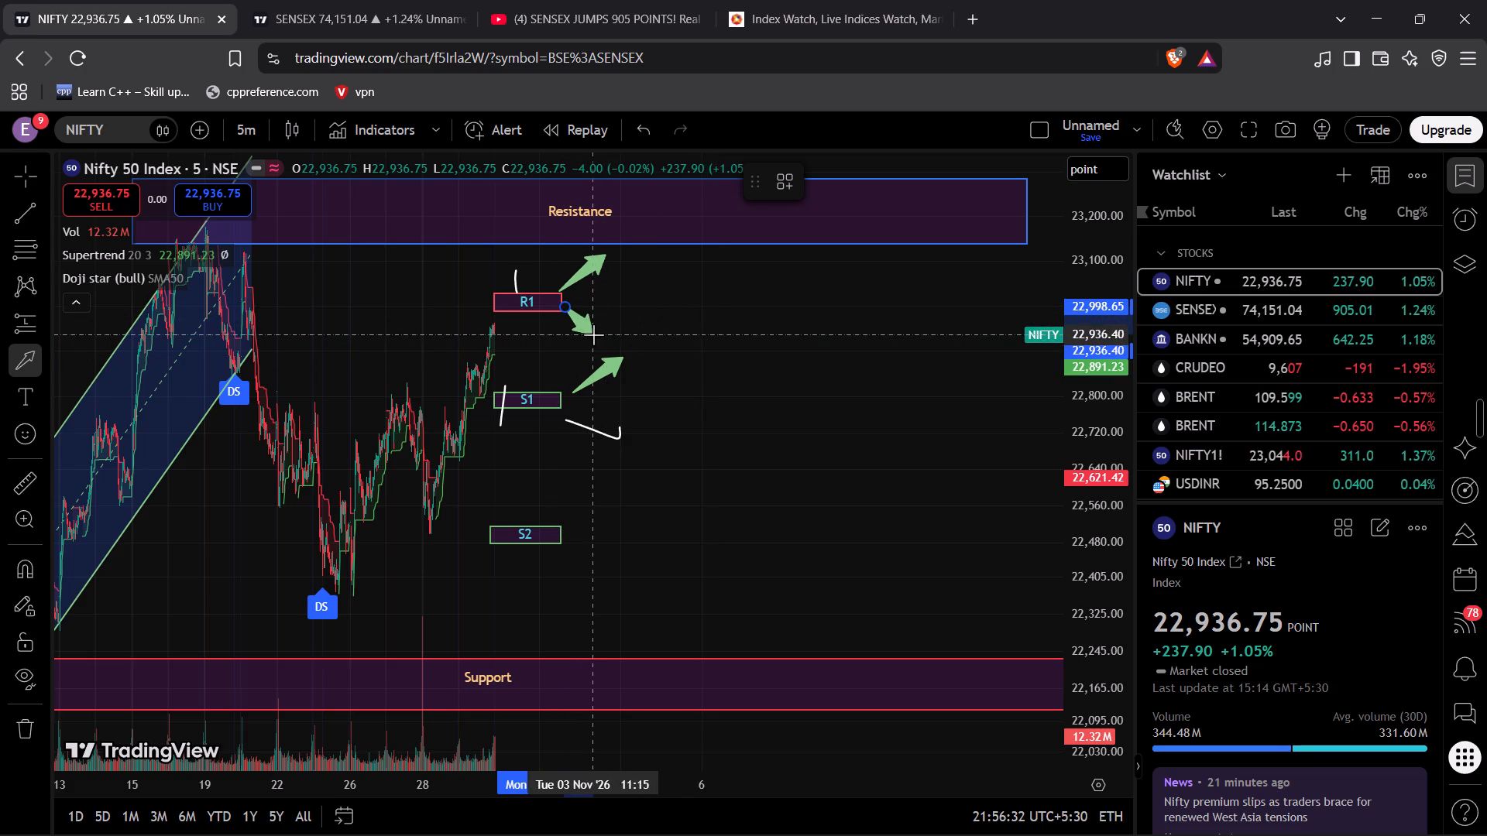
click(614, 329)
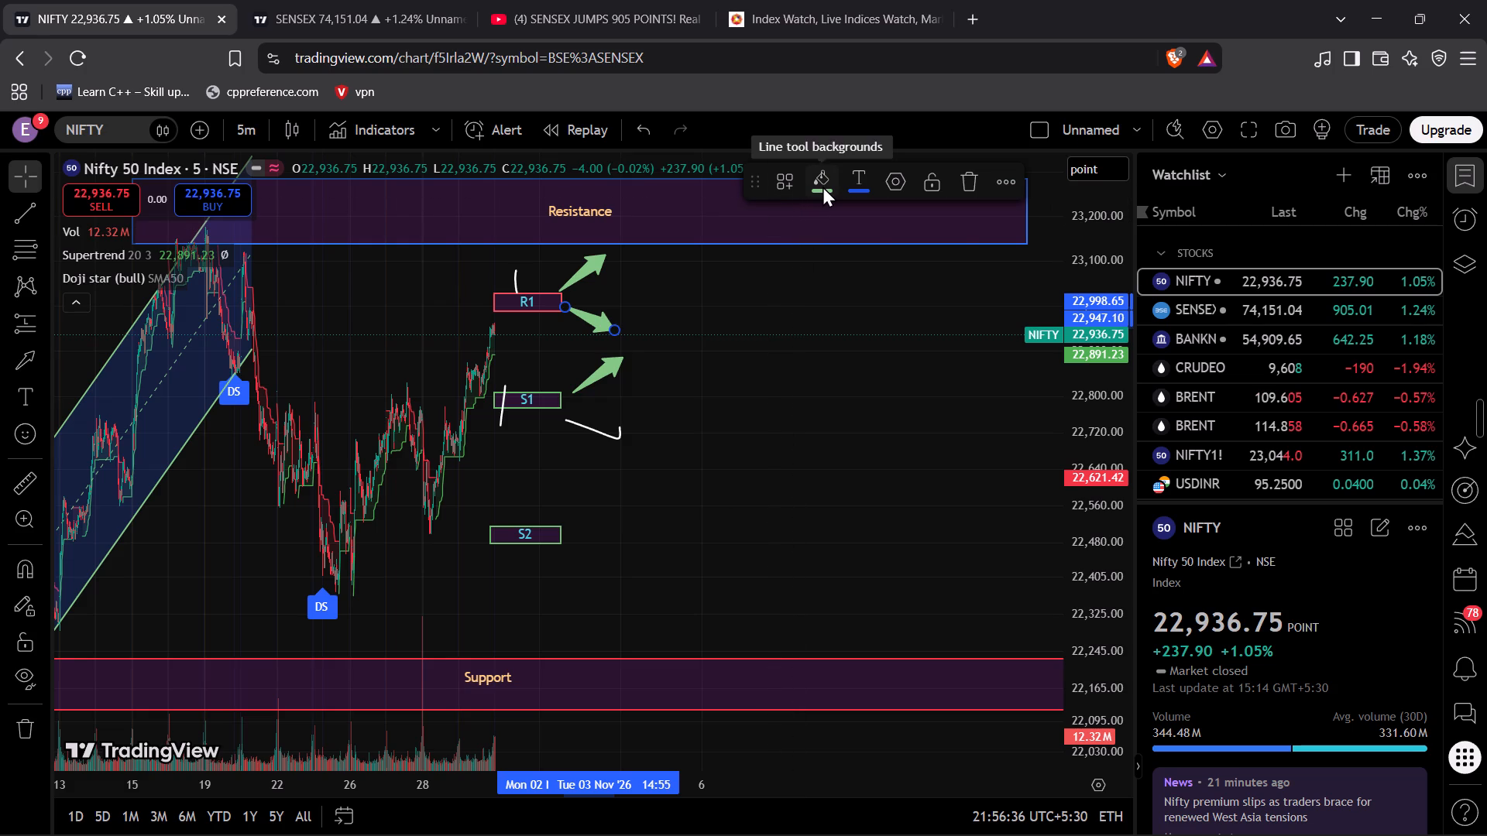
Set the falling R1 arrow marker's background colour to light red.
click(822, 186)
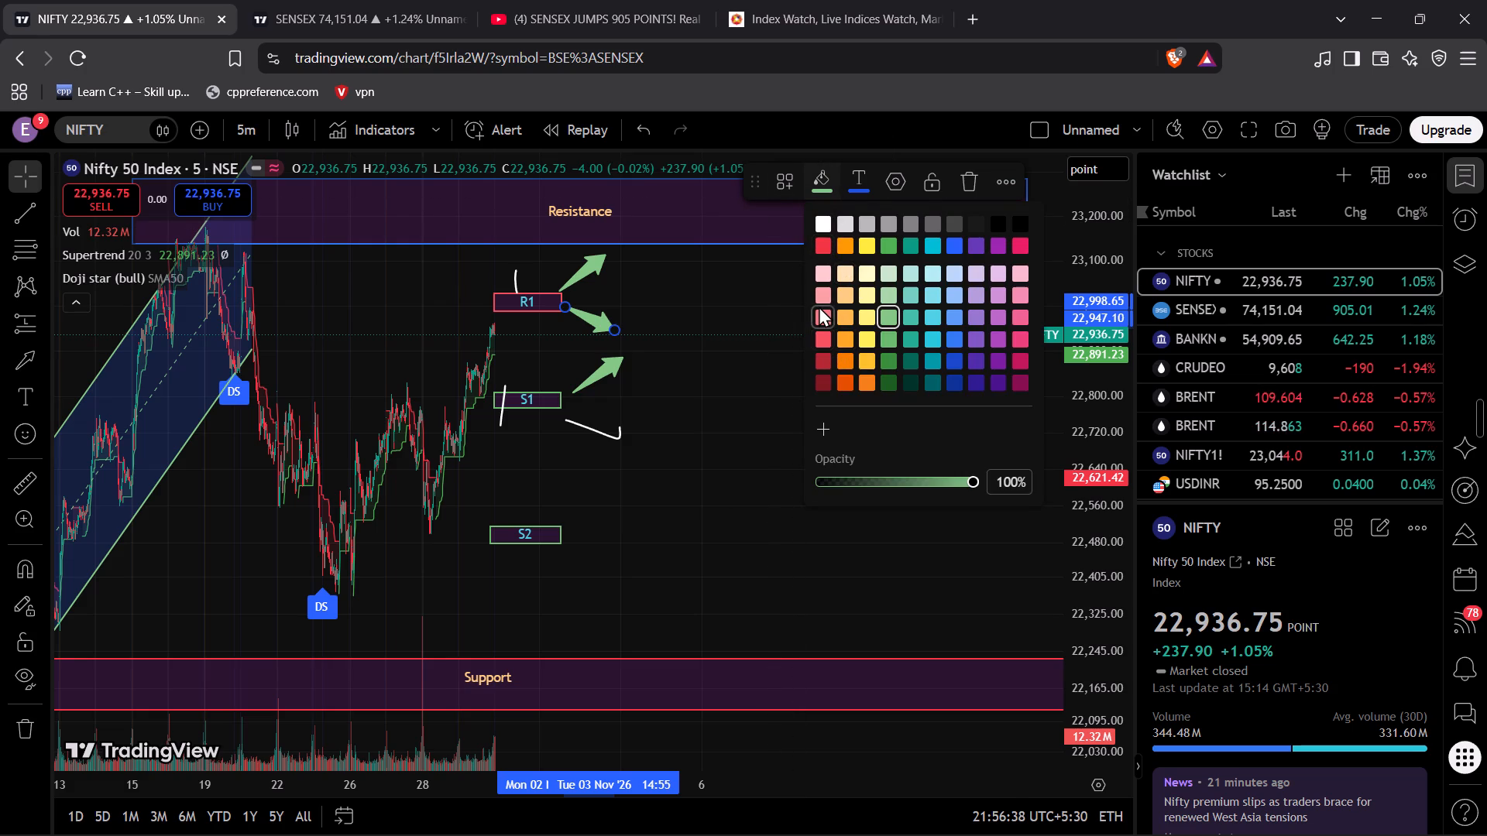
click(819, 306)
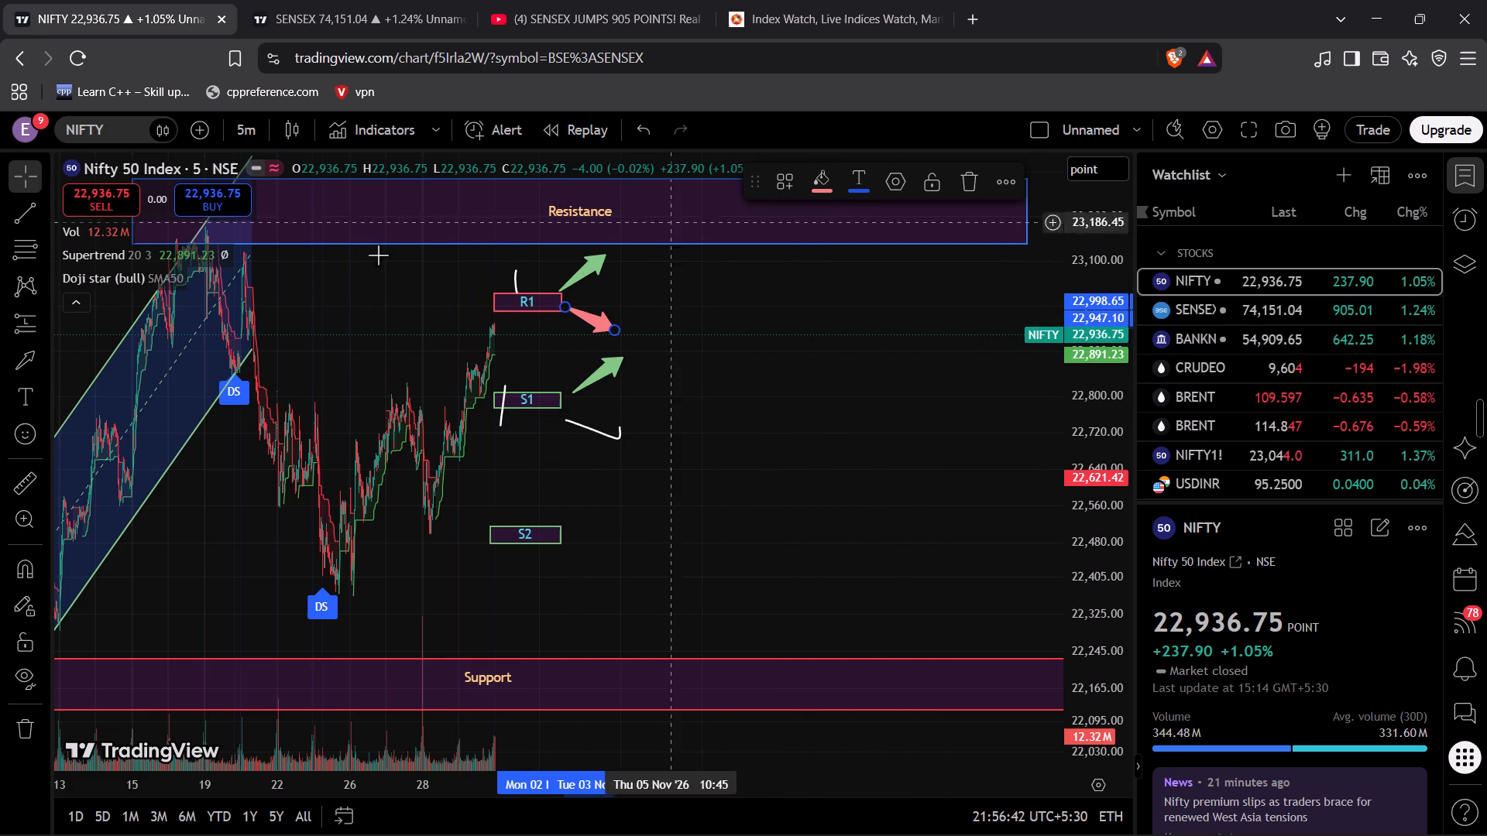
Place a falling light red Arrow marker below S1, from about 22,759 down to about 22,611 at 4 Nov 09:35.
click(17, 358)
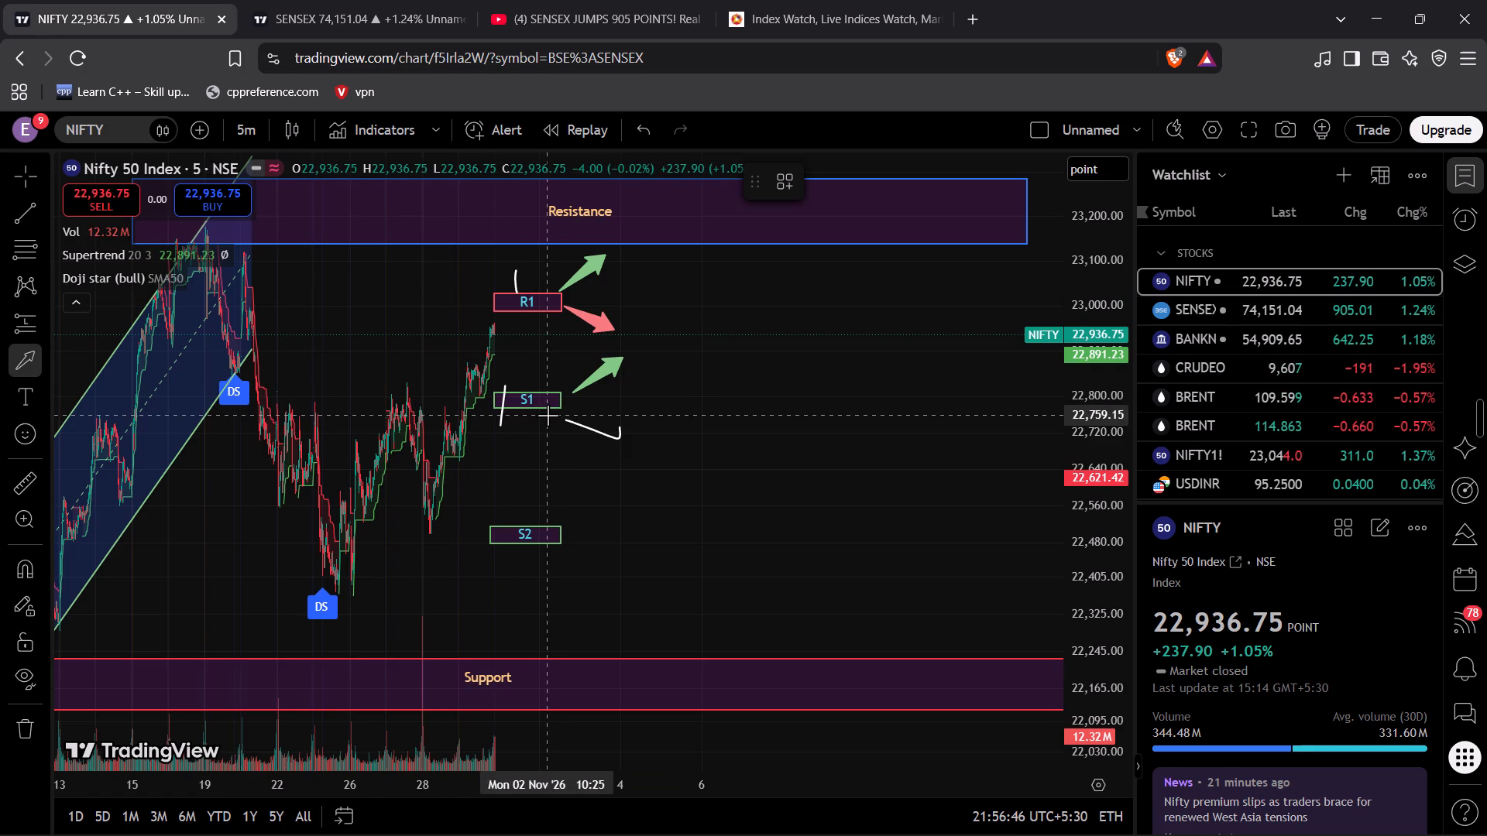
drag(556, 415, 603, 466)
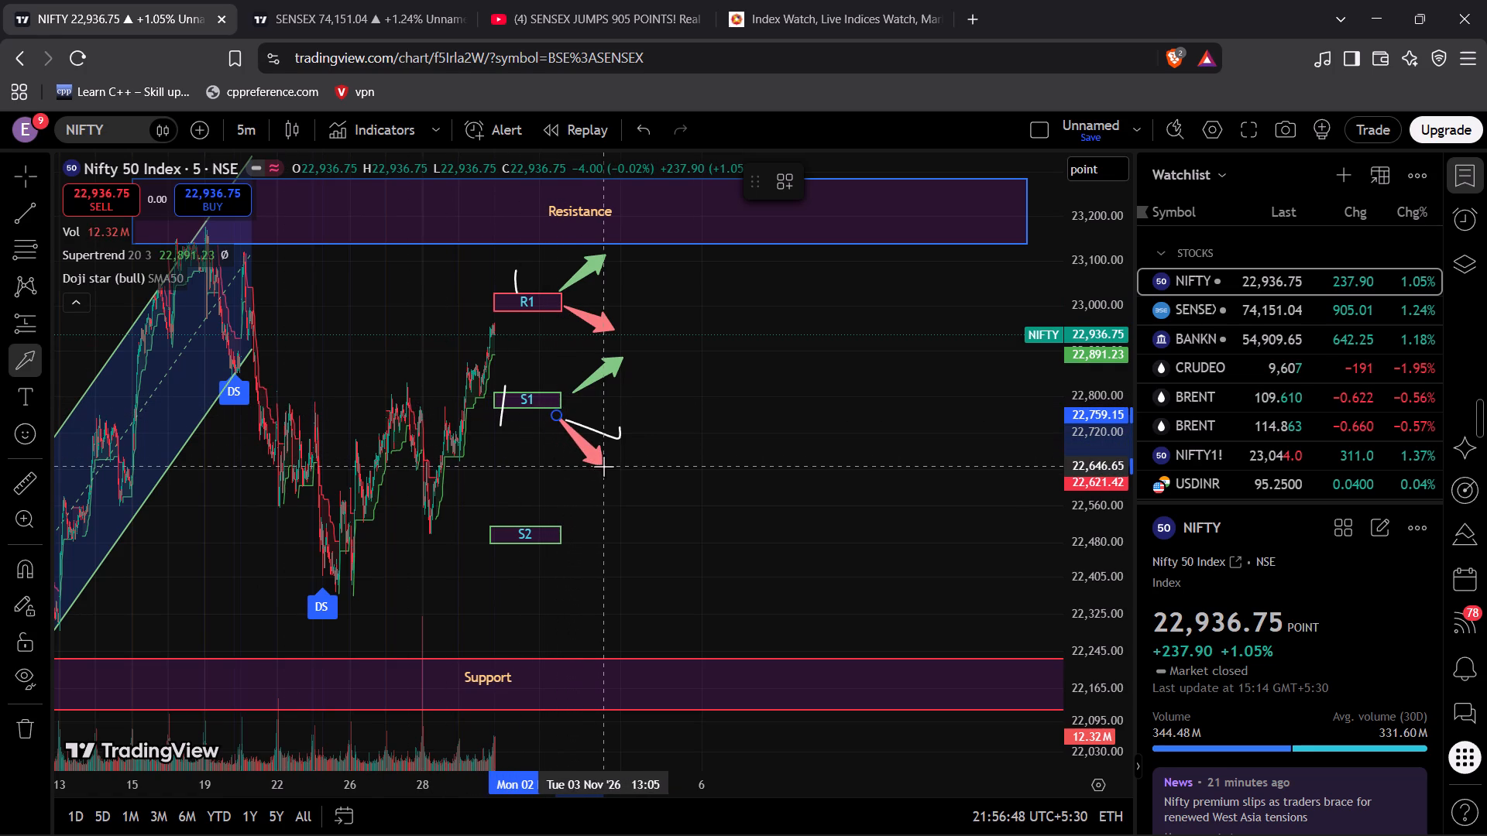
drag(603, 466, 610, 466)
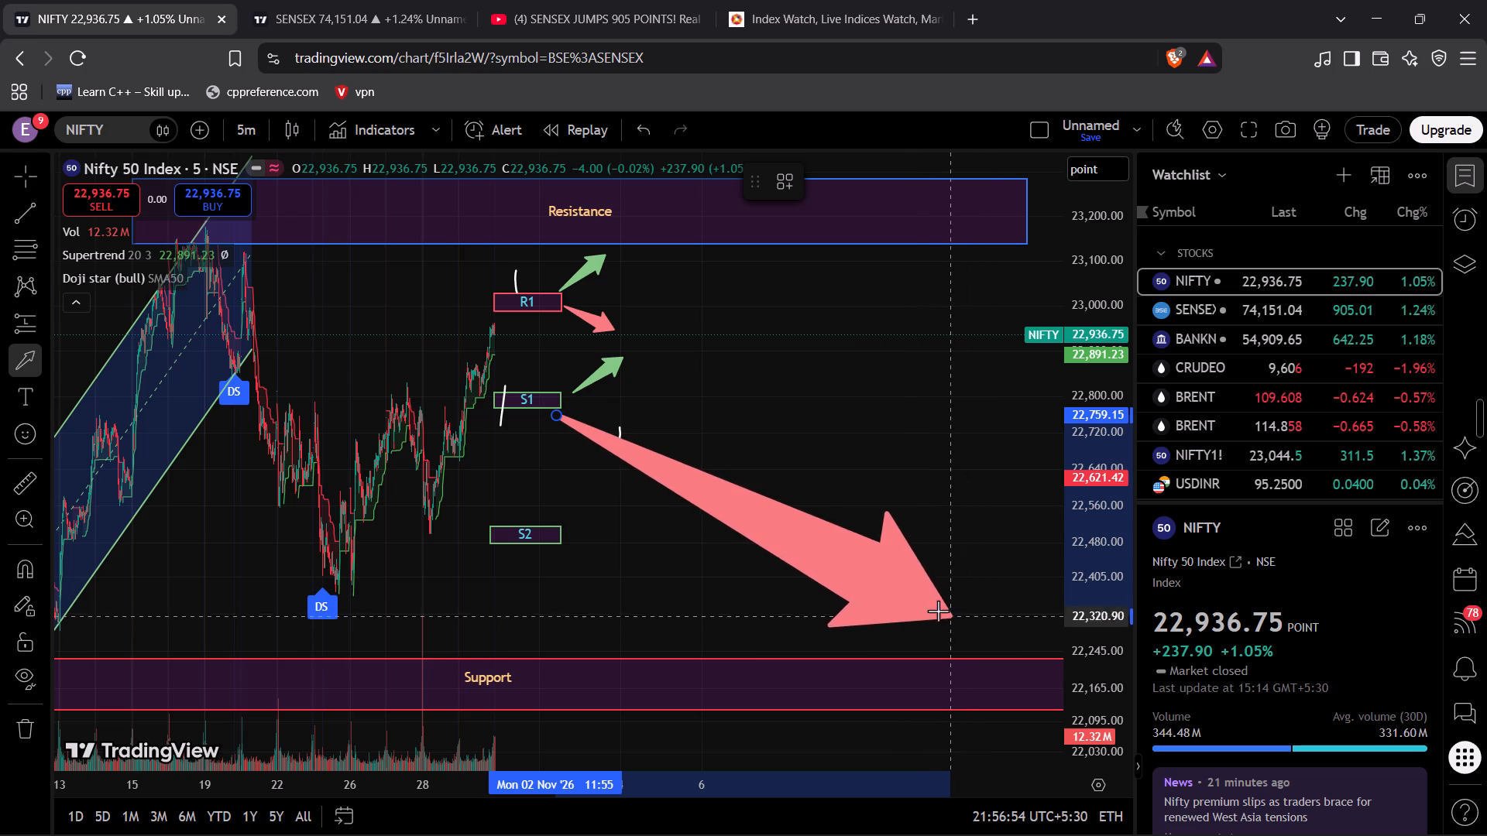
click(623, 482)
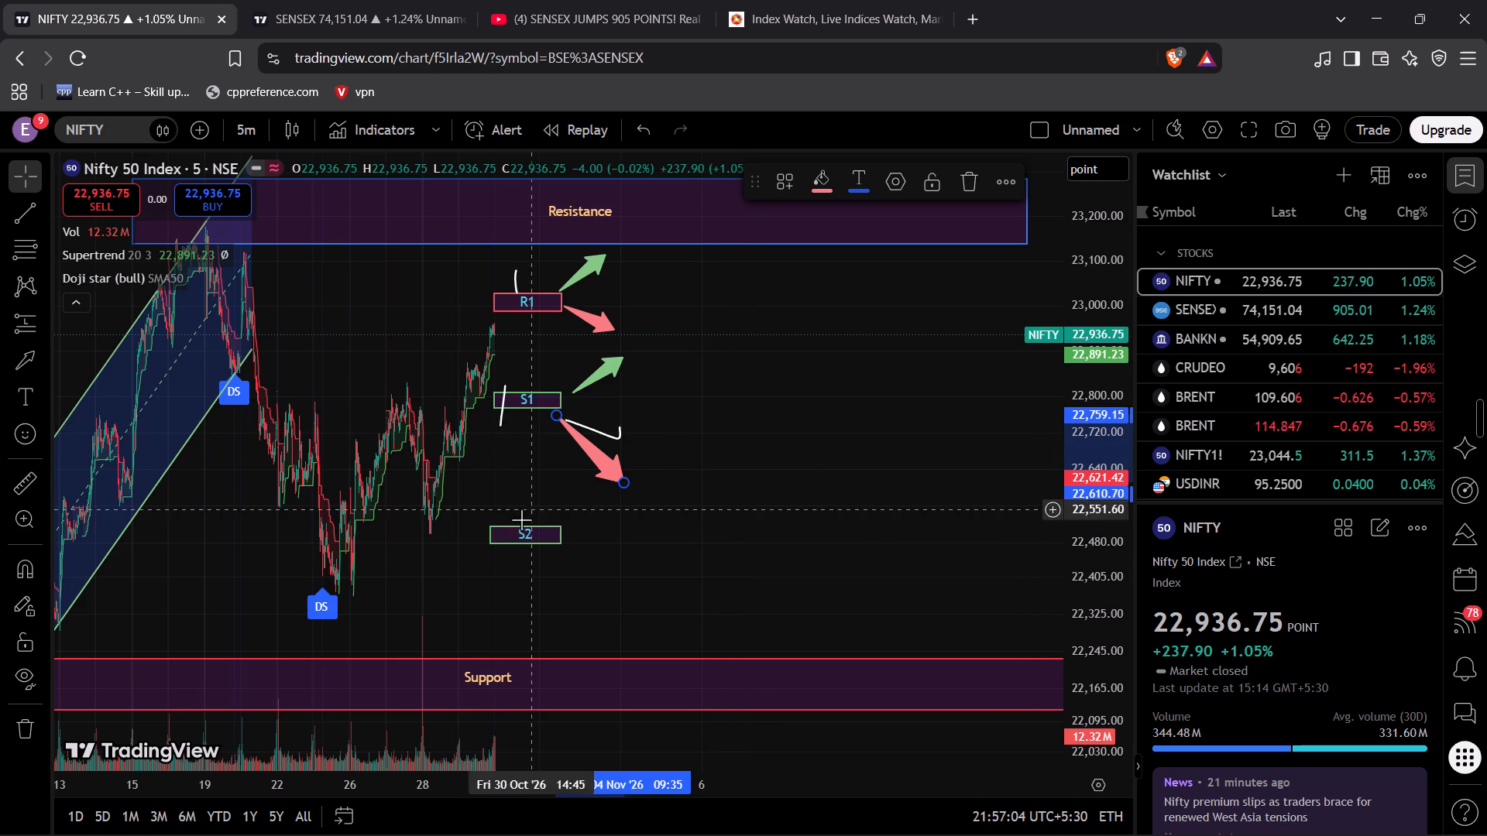
Extend the Resistance rectangle's later-date edge forward in time to nearly align with the end of the Support rectangle.
drag(833, 519, 633, 519)
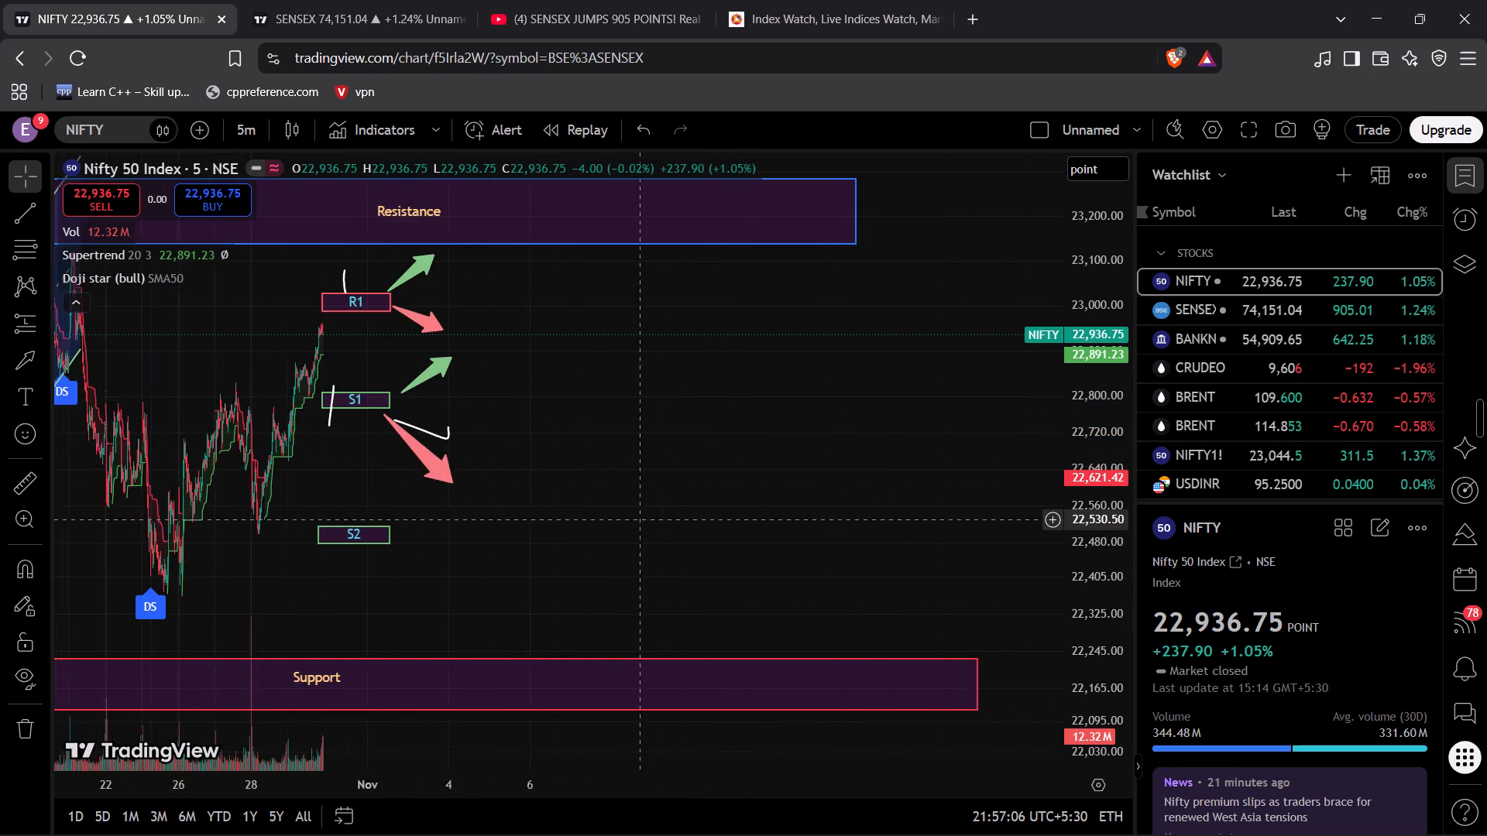
drag(633, 519, 748, 526)
drag(754, 452, 633, 454)
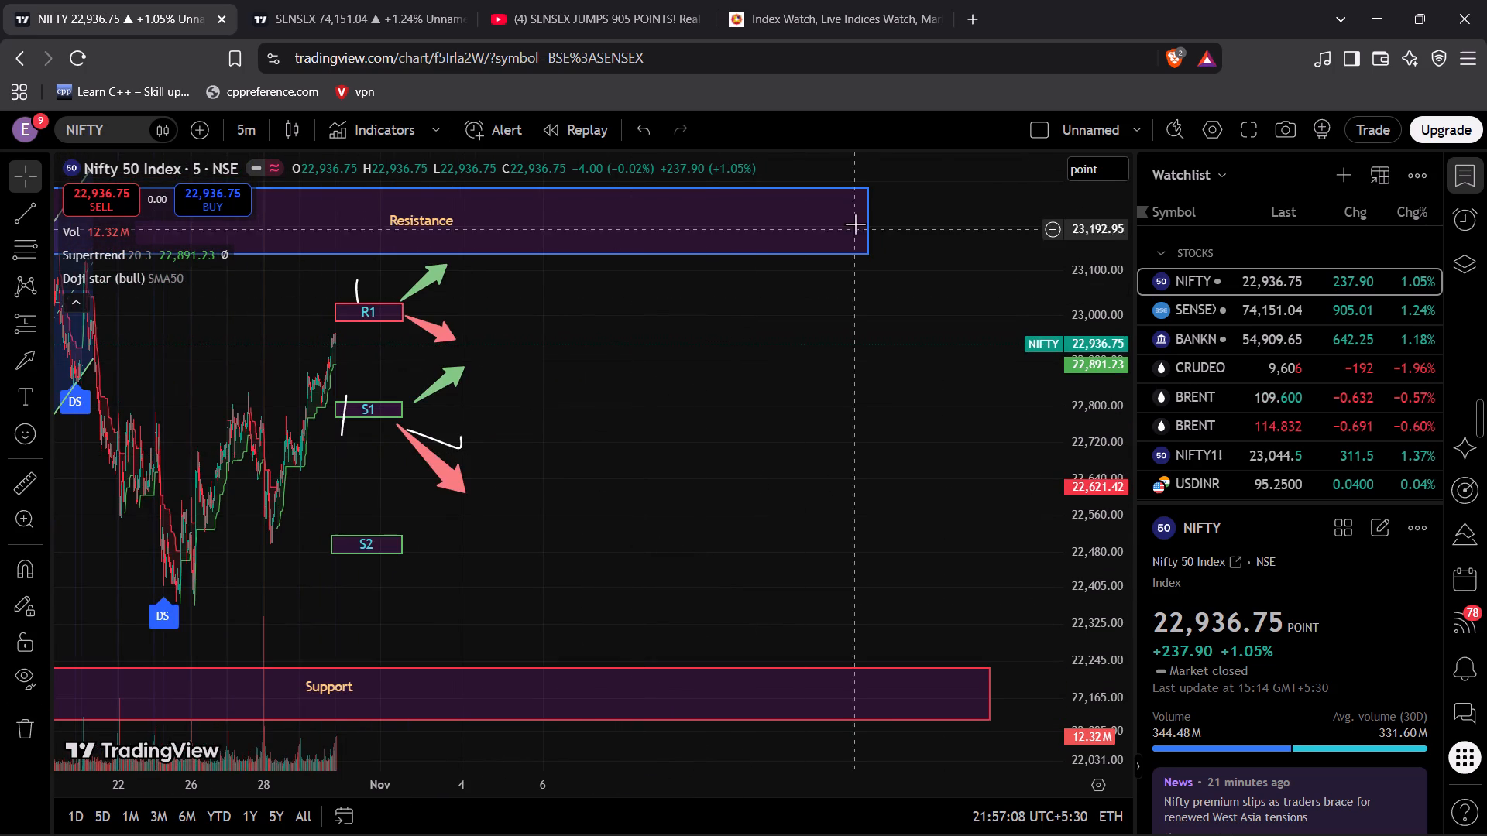
drag(868, 221, 904, 229)
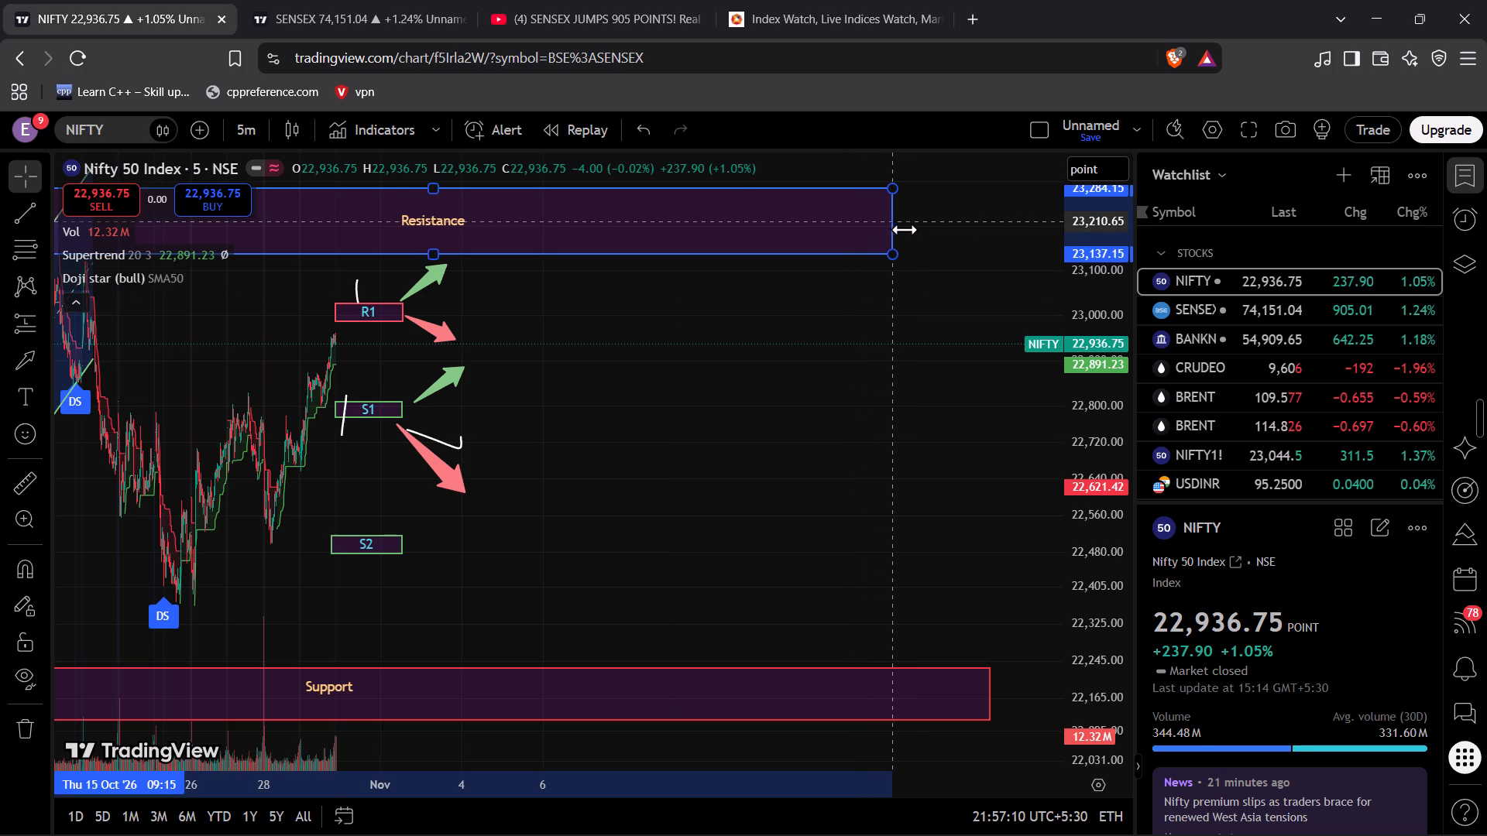
drag(904, 229, 983, 235)
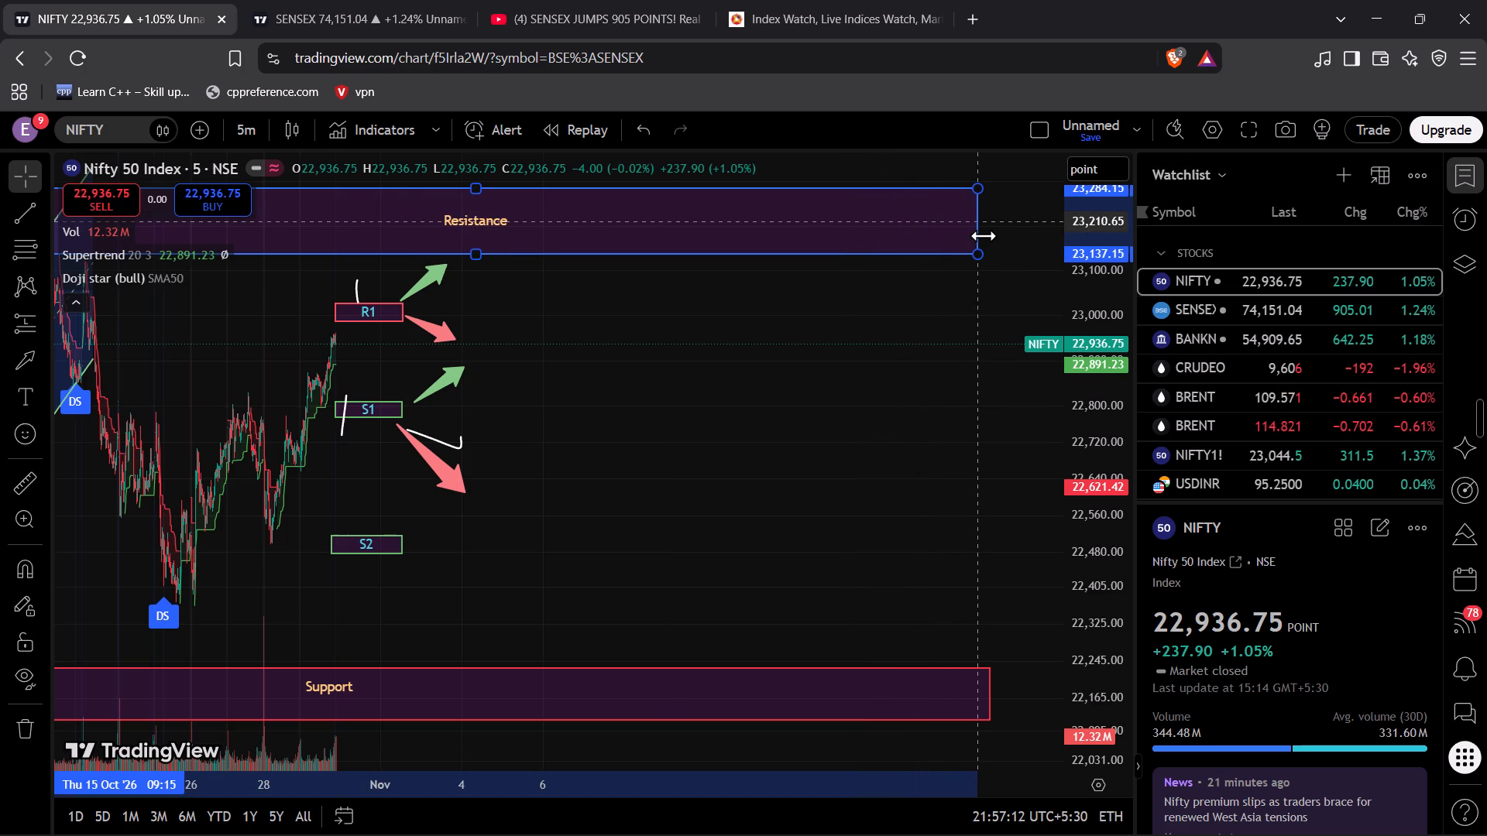
drag(983, 235, 987, 235)
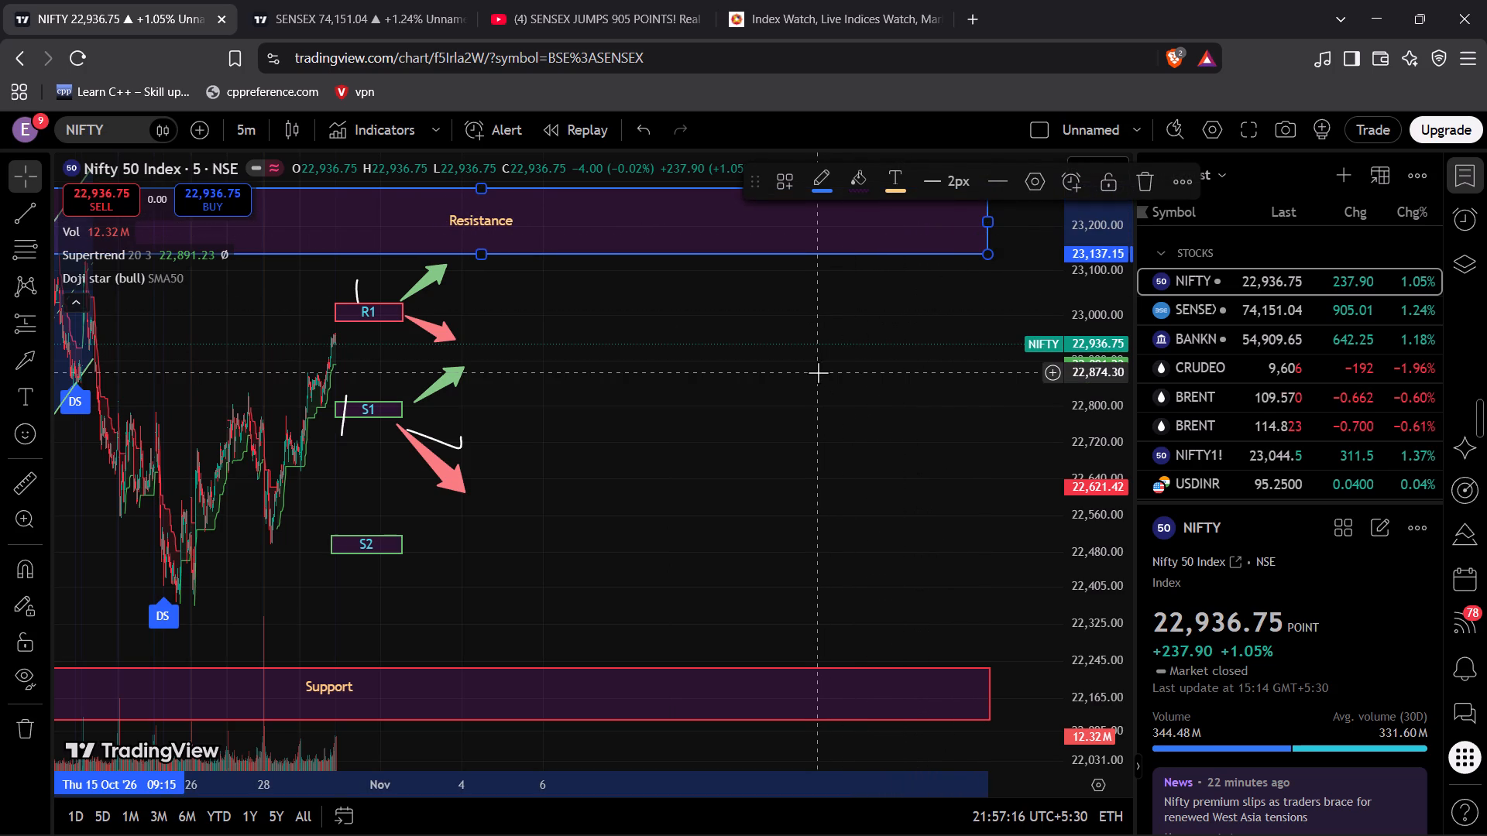
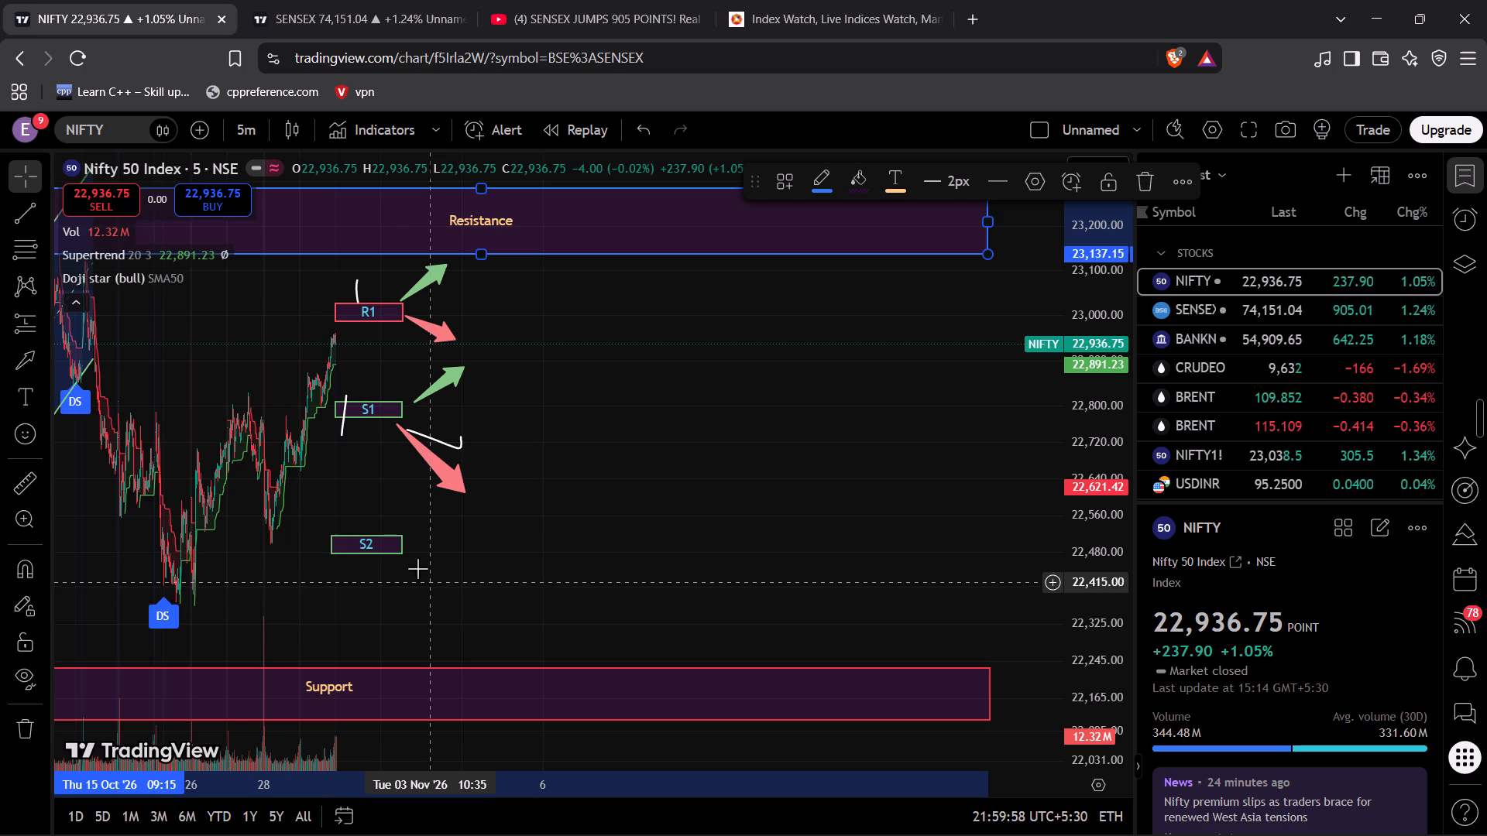
Deselect the Resistance rectangle on the NIFTY chart.
click(561, 510)
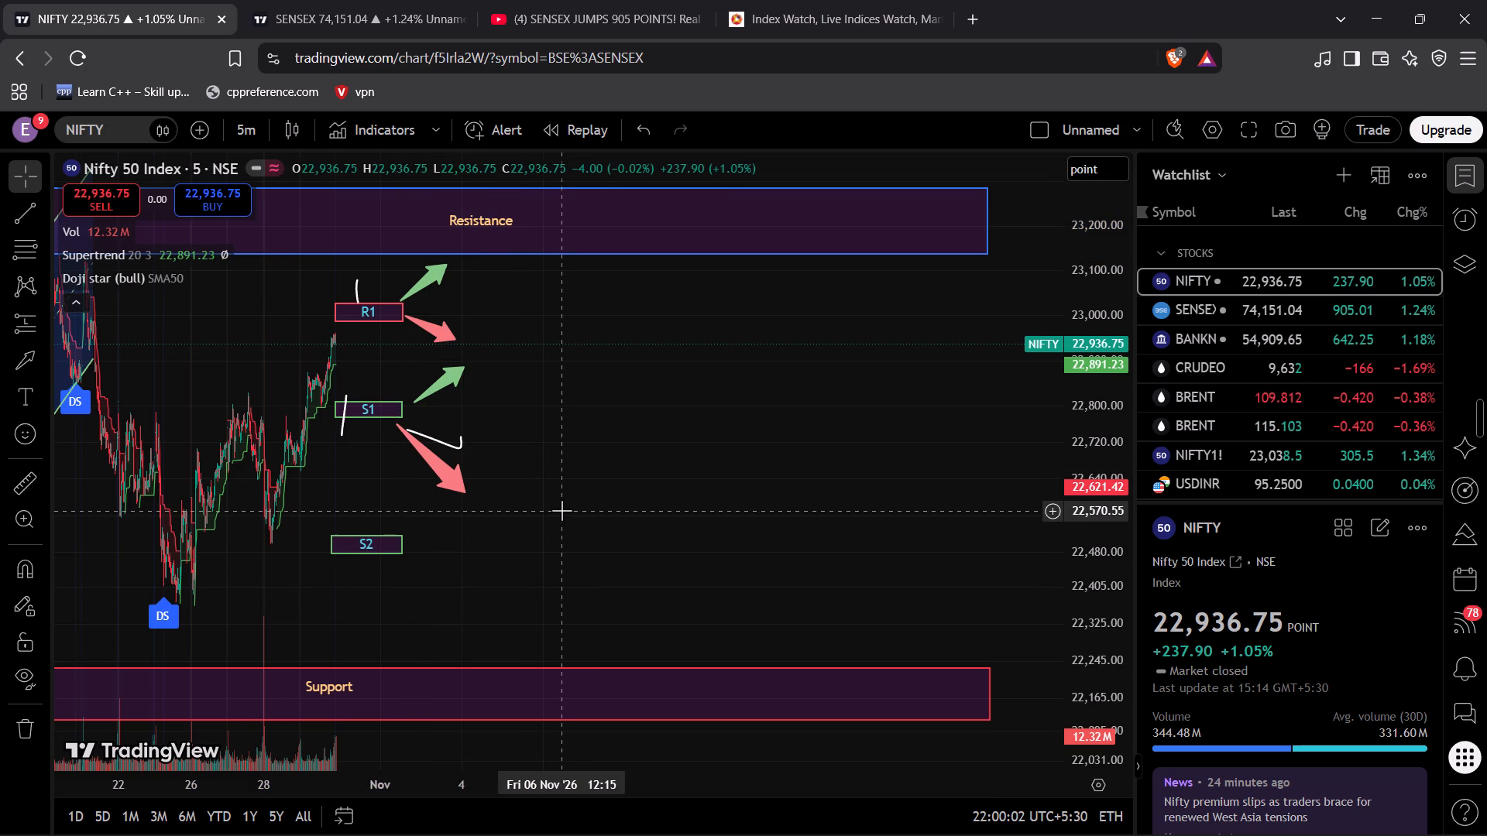
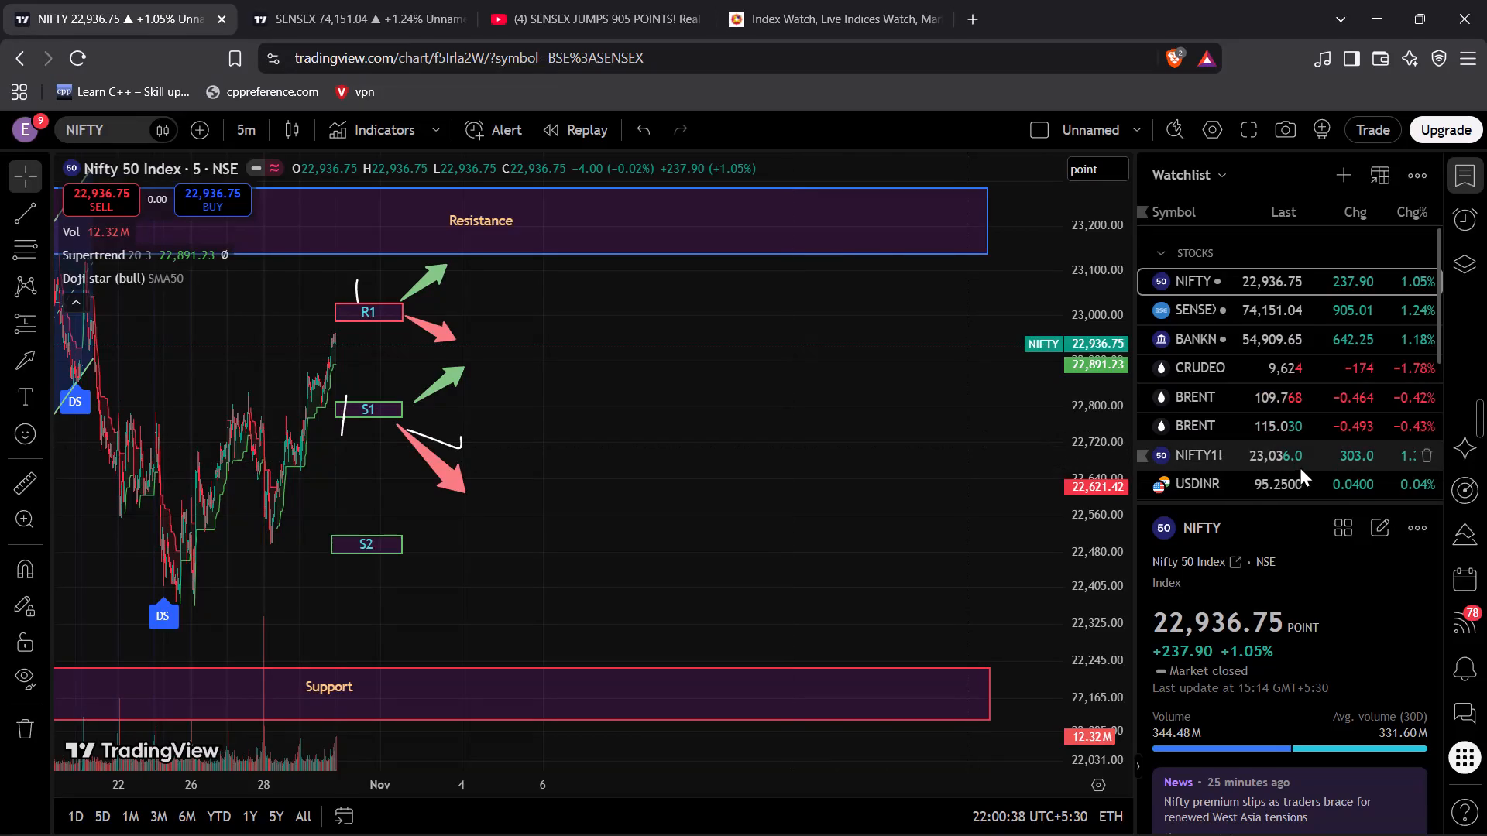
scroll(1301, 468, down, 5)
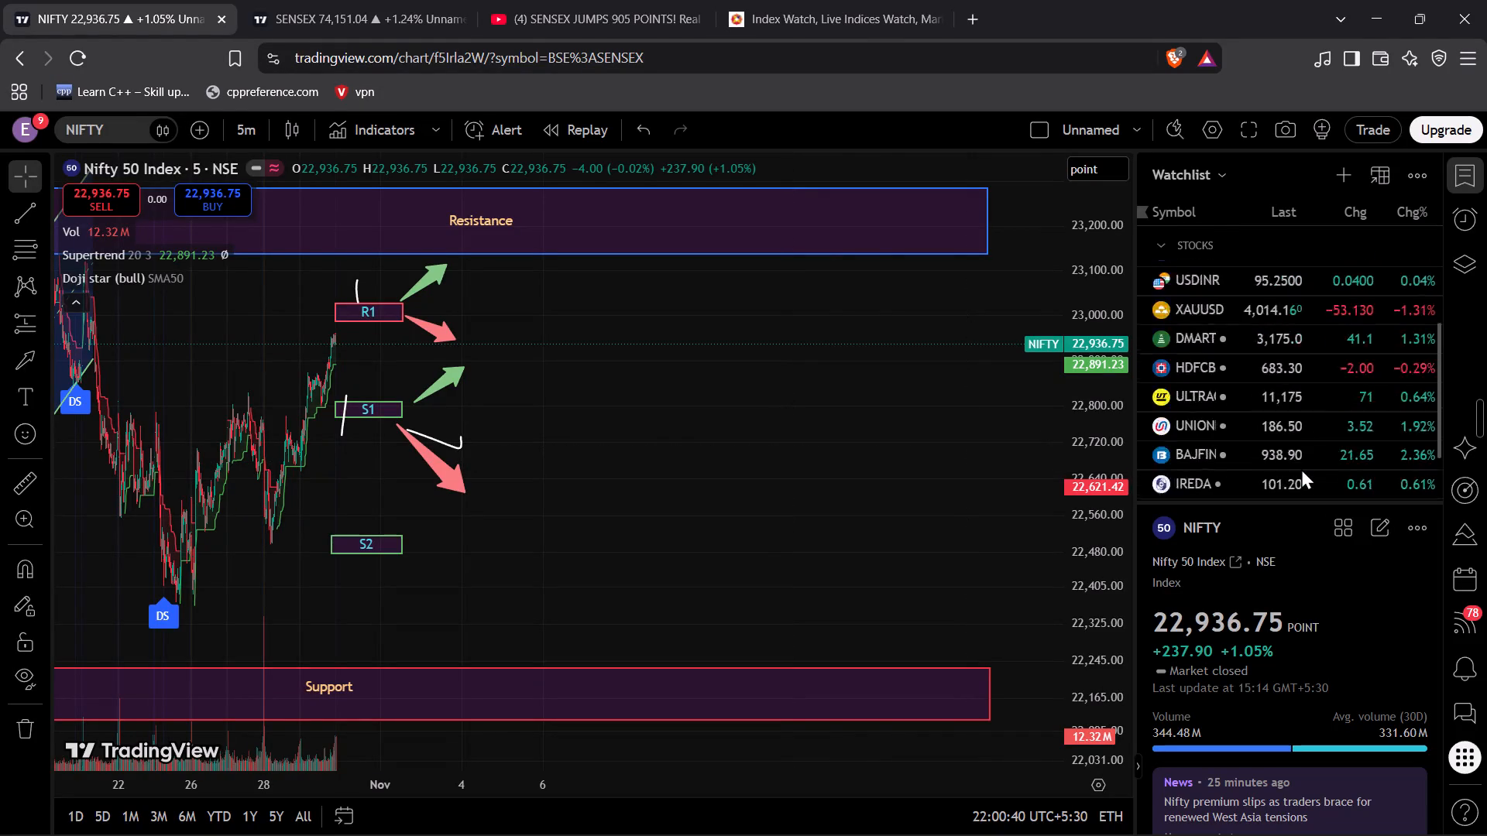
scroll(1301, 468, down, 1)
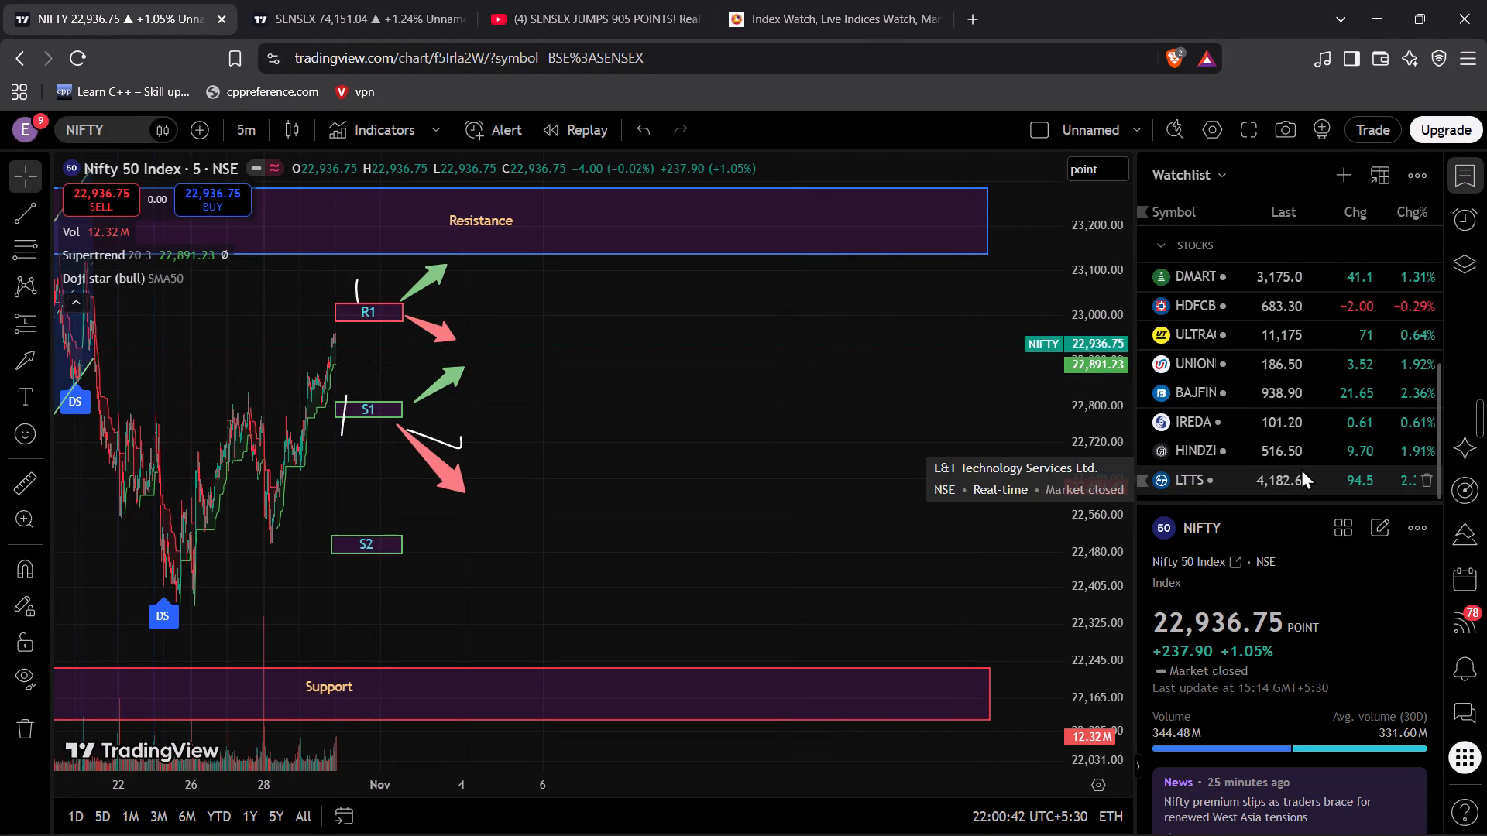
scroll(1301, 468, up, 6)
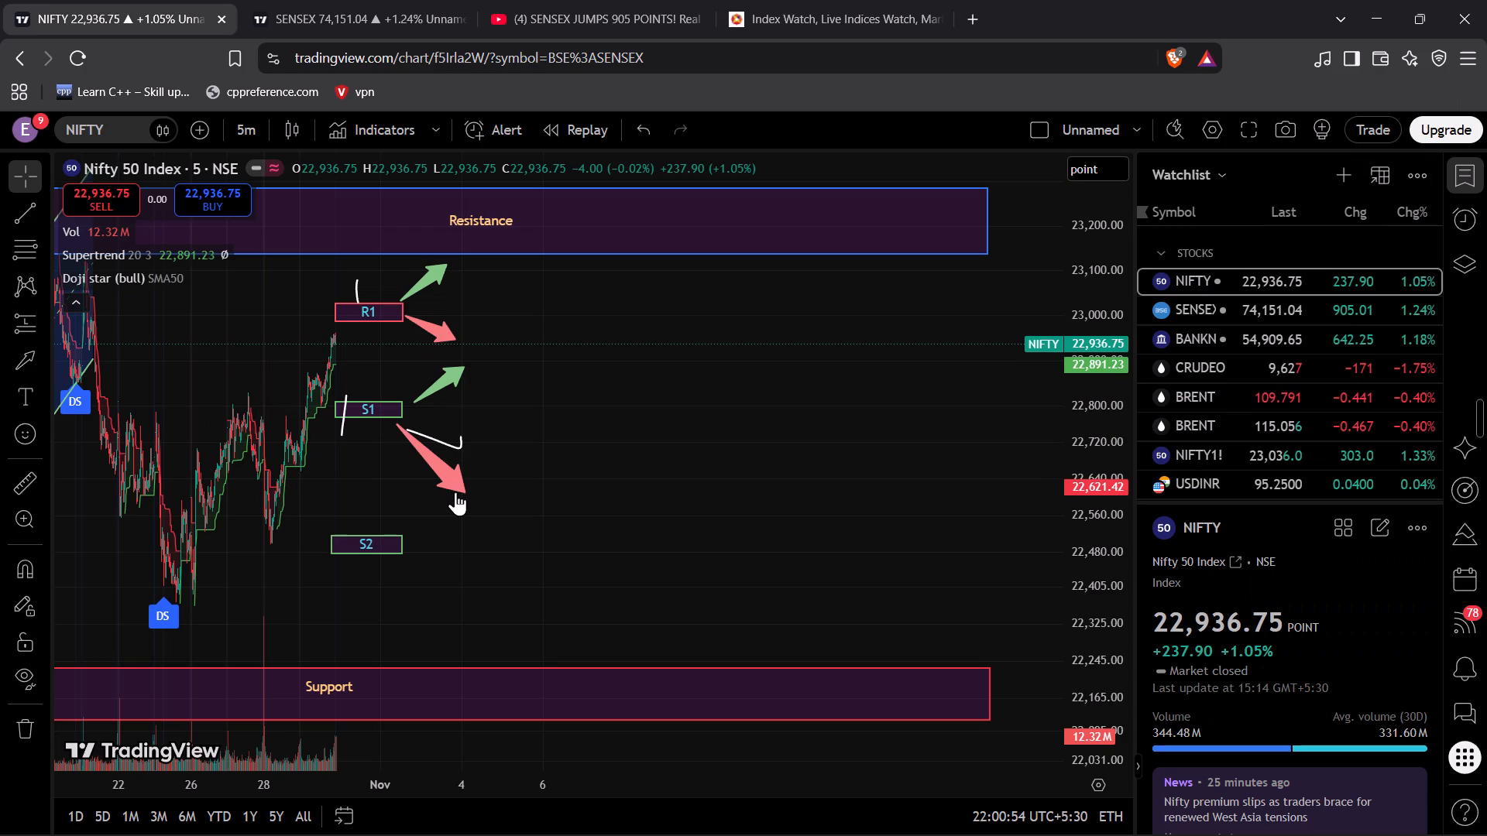
Switch to the YouTube market-analysis video, play it and watch the explanation of the NIFTY levels.
key(ctrl+Tab)
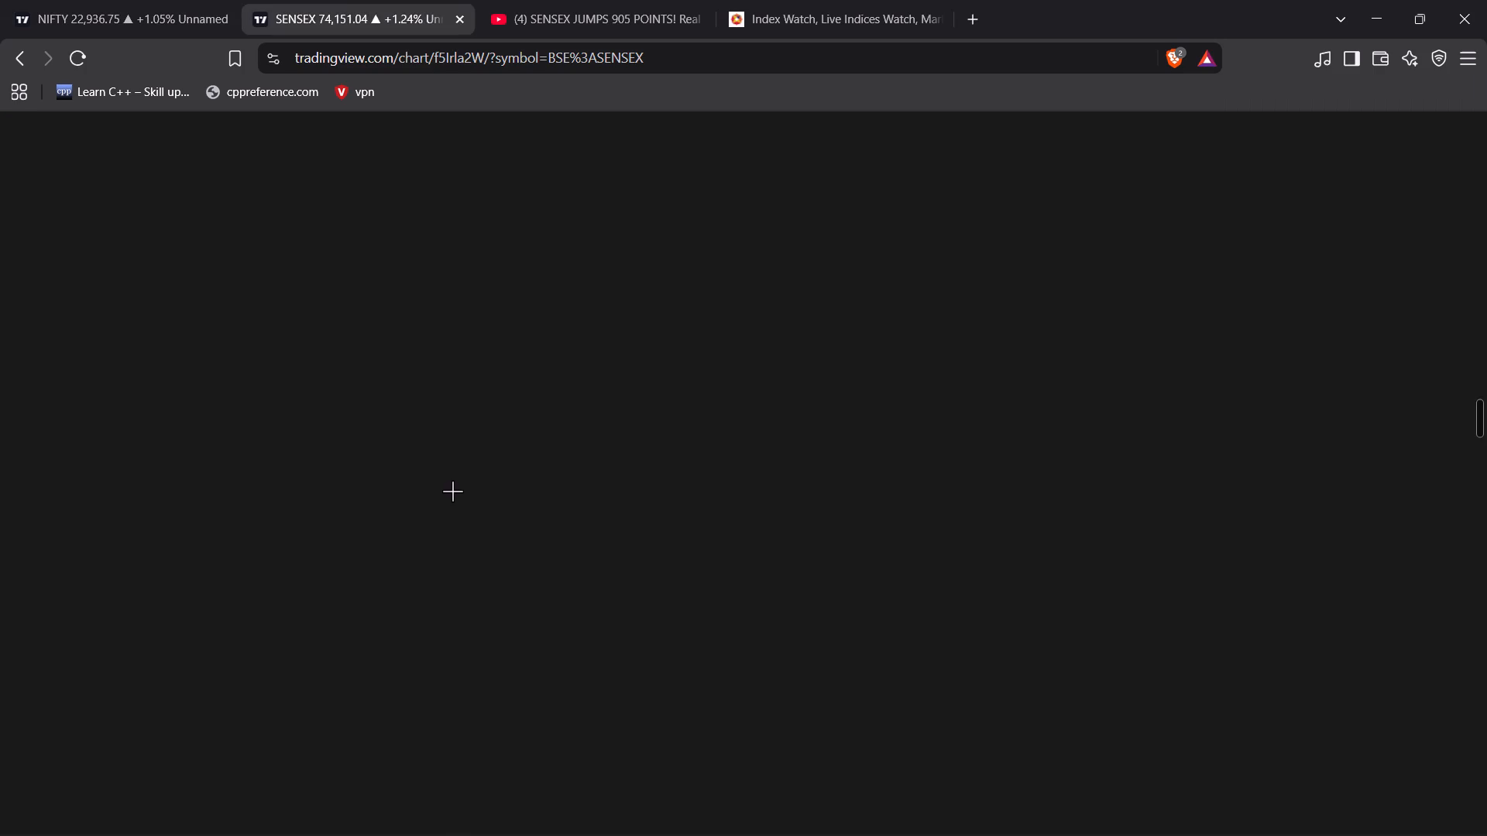
key(ctrl+Tab)
click(575, 576)
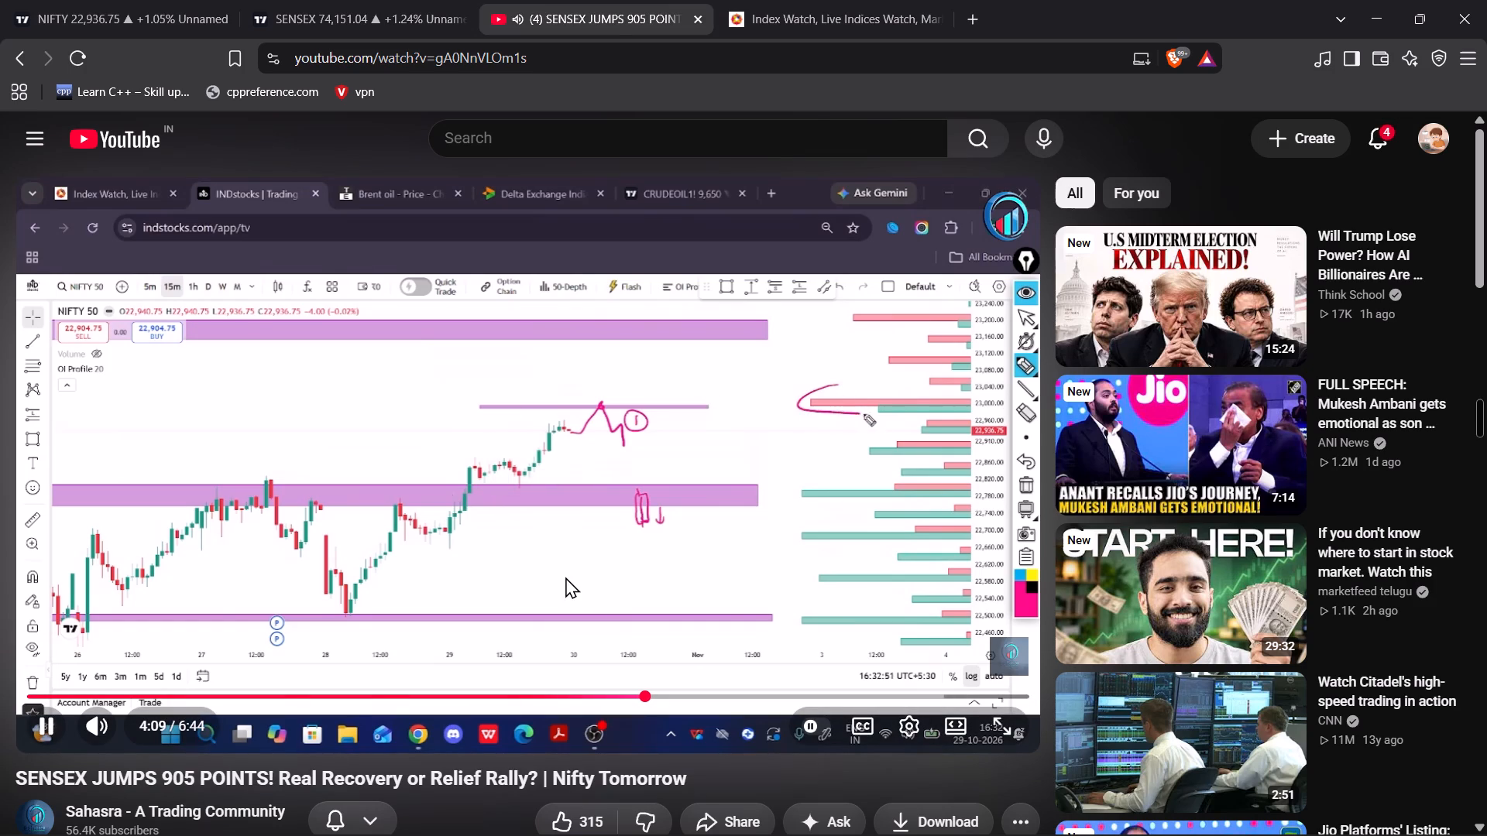
key(ctrl+Tab)
key(ctrl+Left)
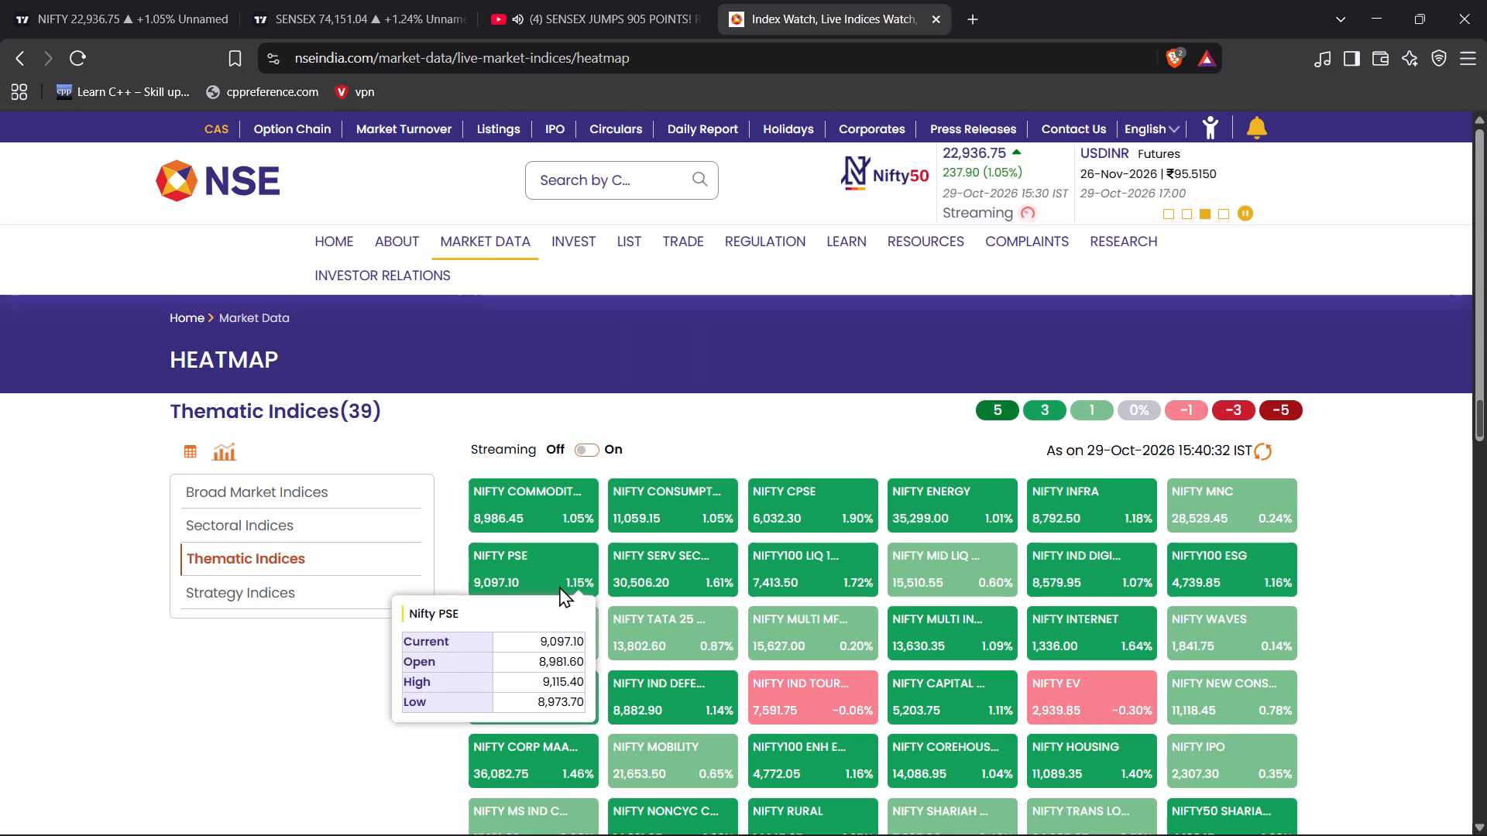
key(ctrl+Left)
key(ctrl+Right)
key(ctrl+Tab)
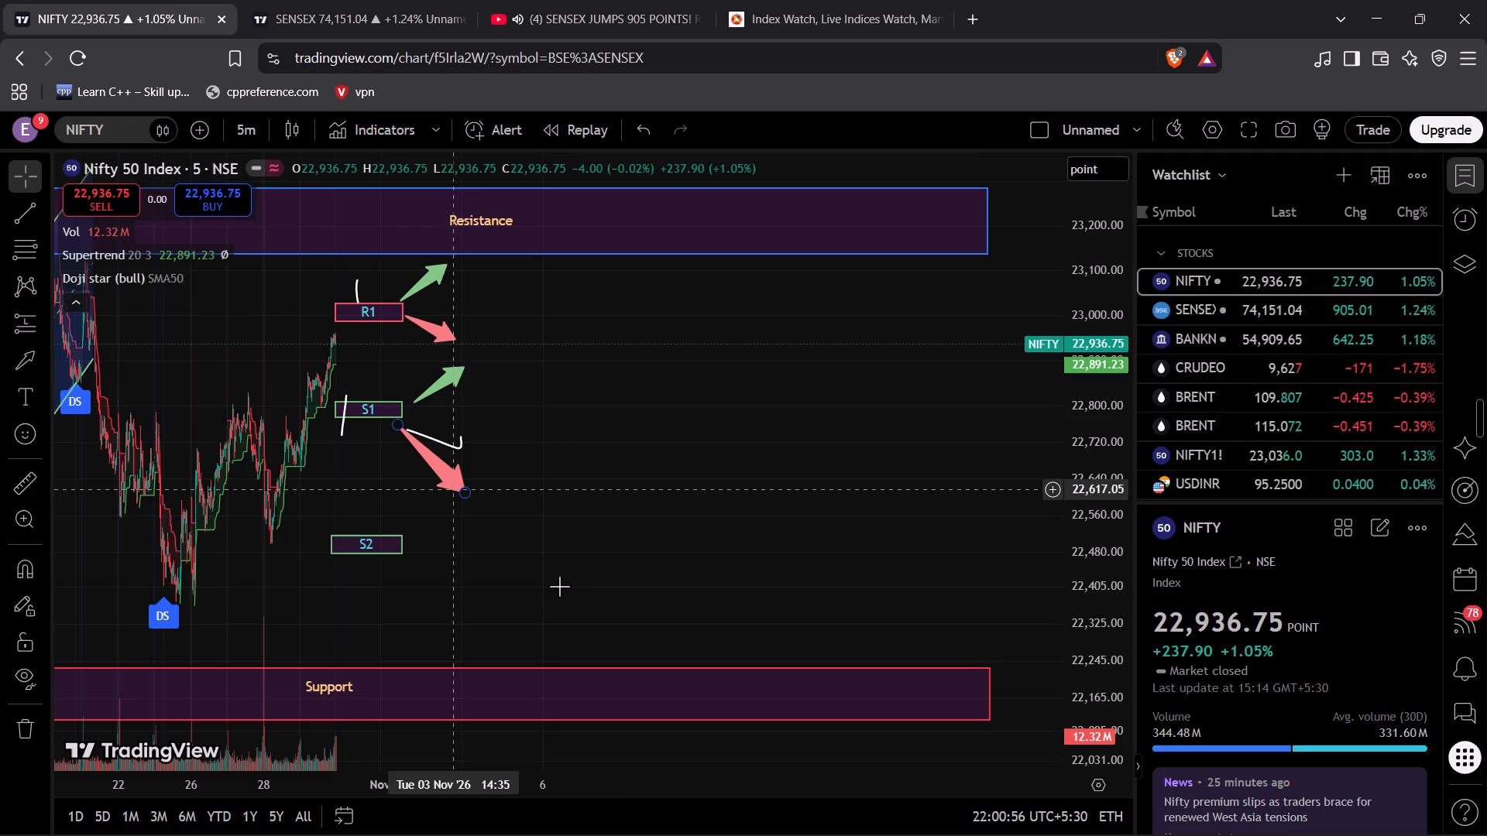
key(ctrl+Tab)
key(ctrl+Tab)
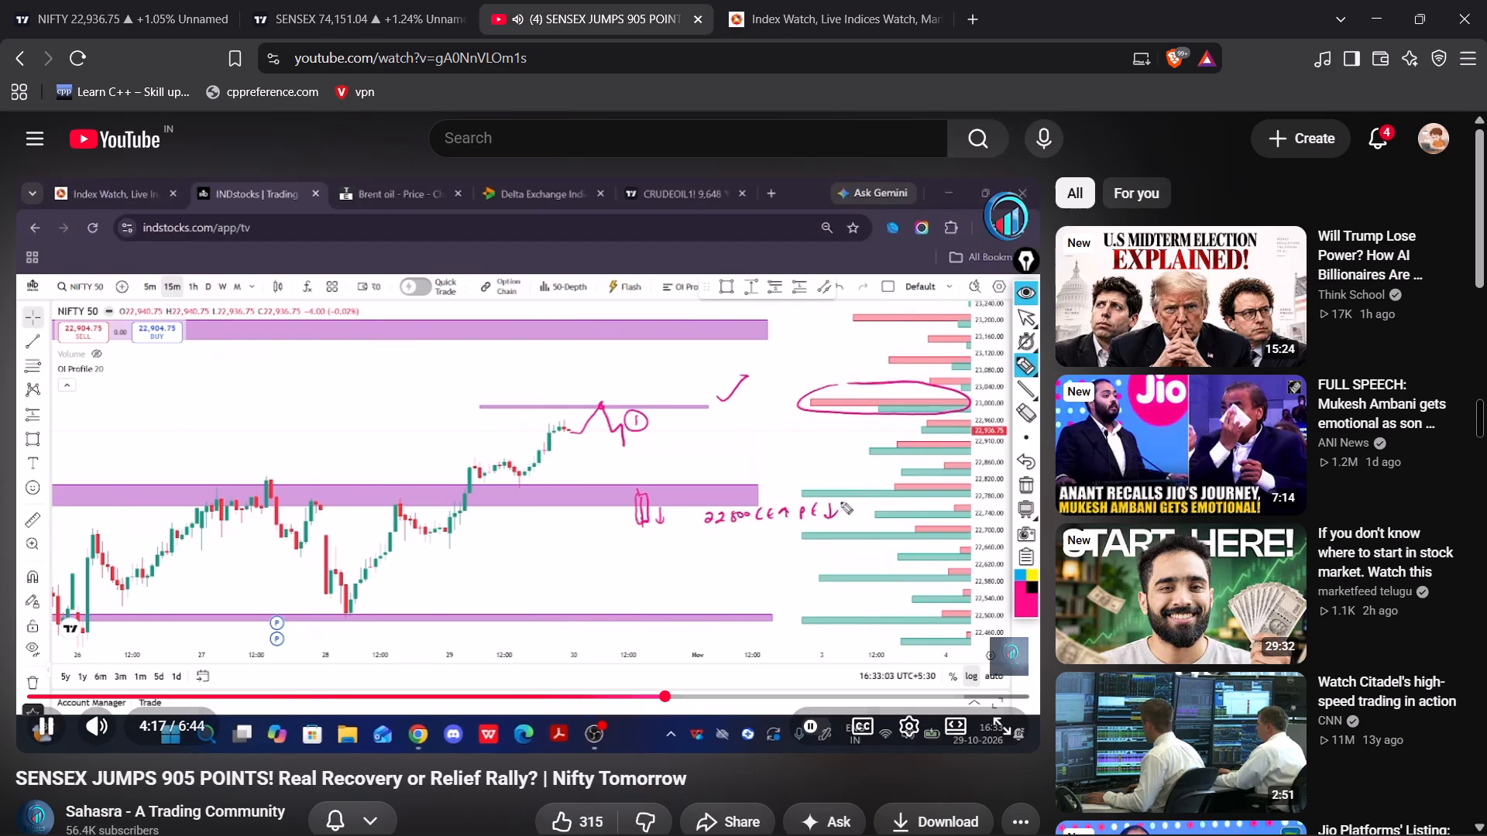
key(space)
key(space)
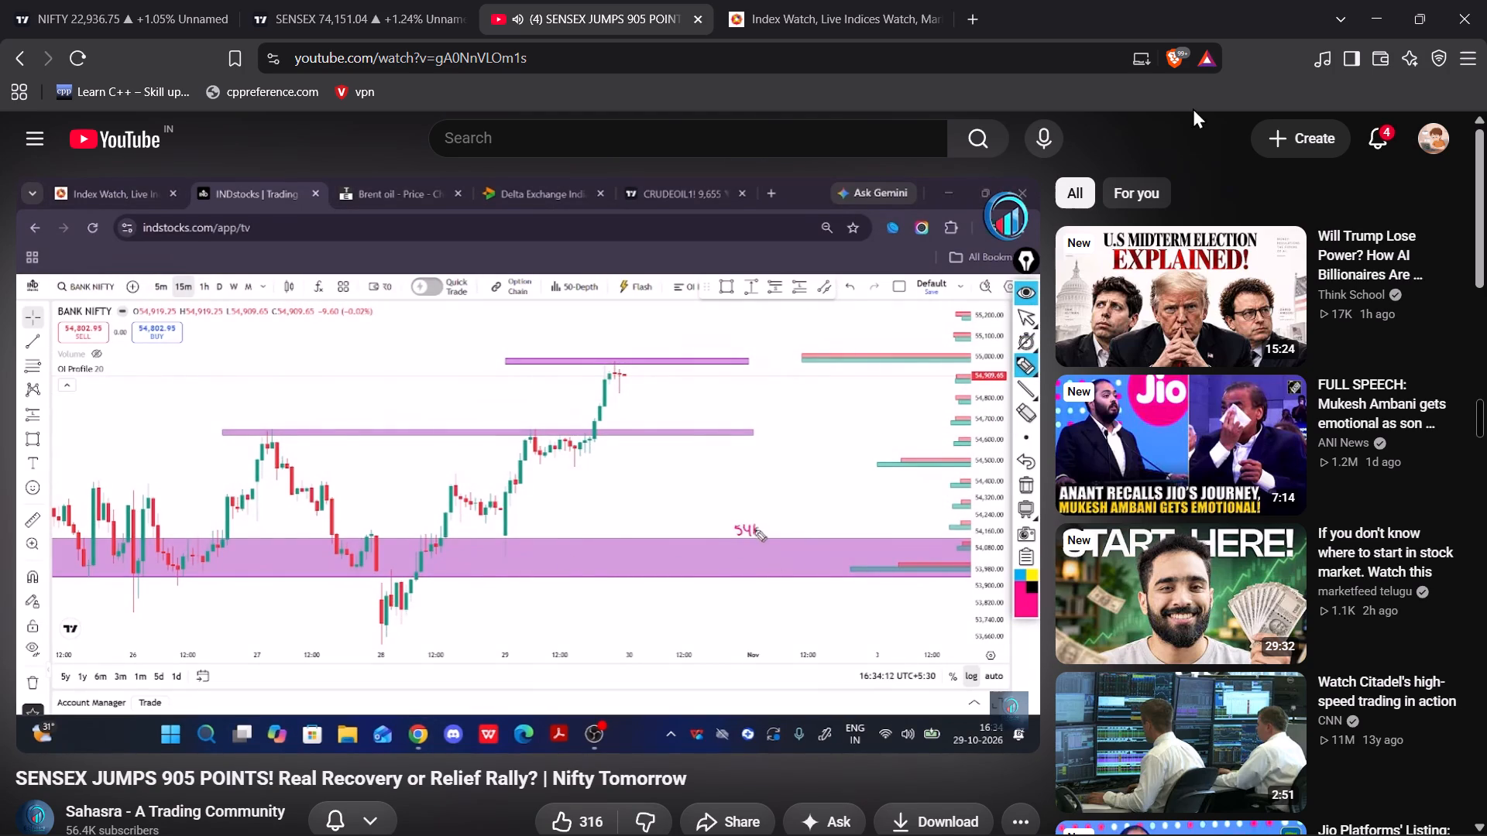
Rewind the video to the SENSEX chart segment, watch the levels explained there, and pause it.
key(Left)
key(Left)
key(Left)
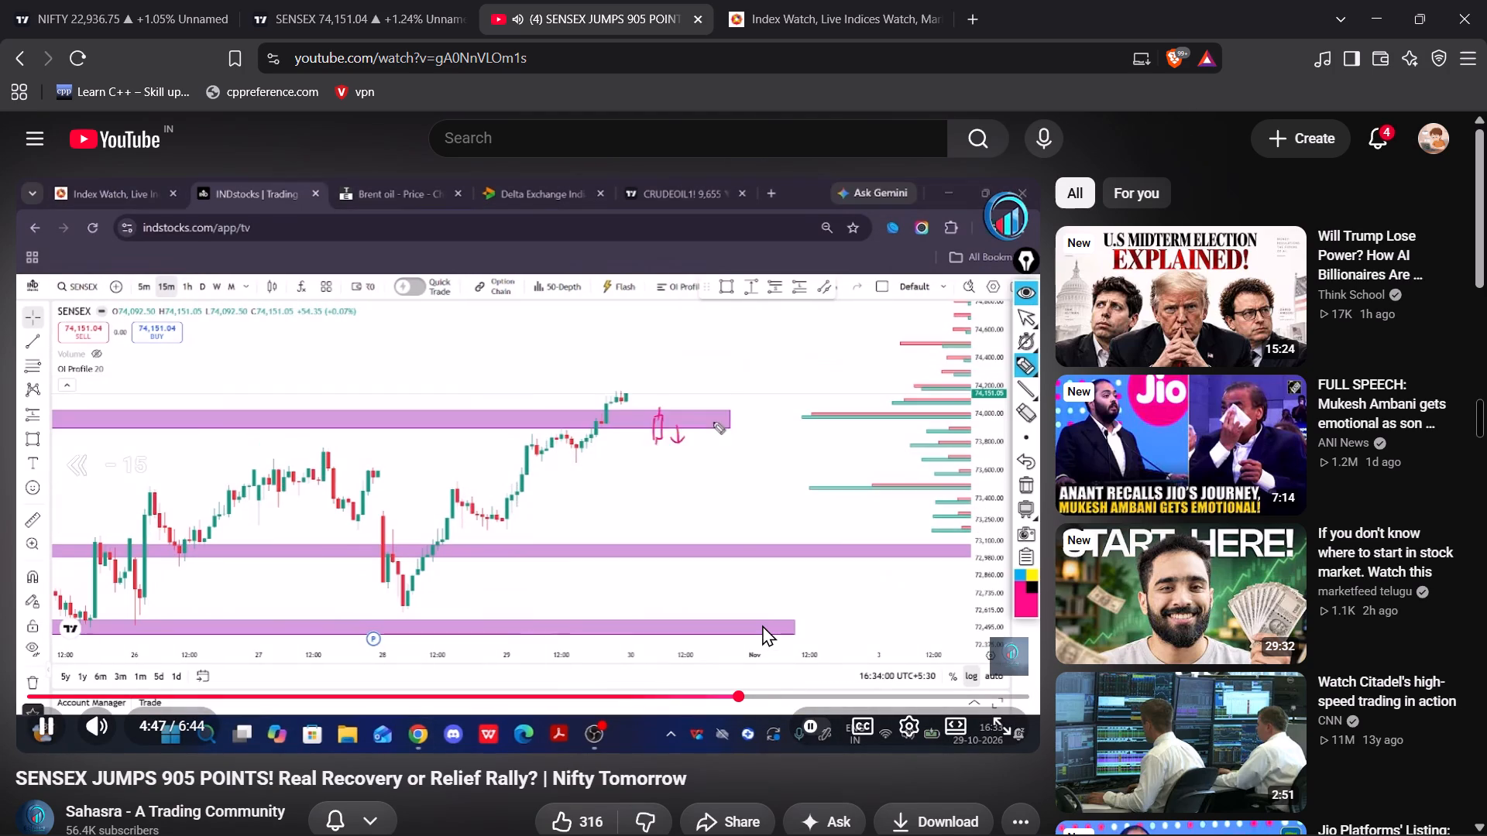
key(Left)
key(Left)
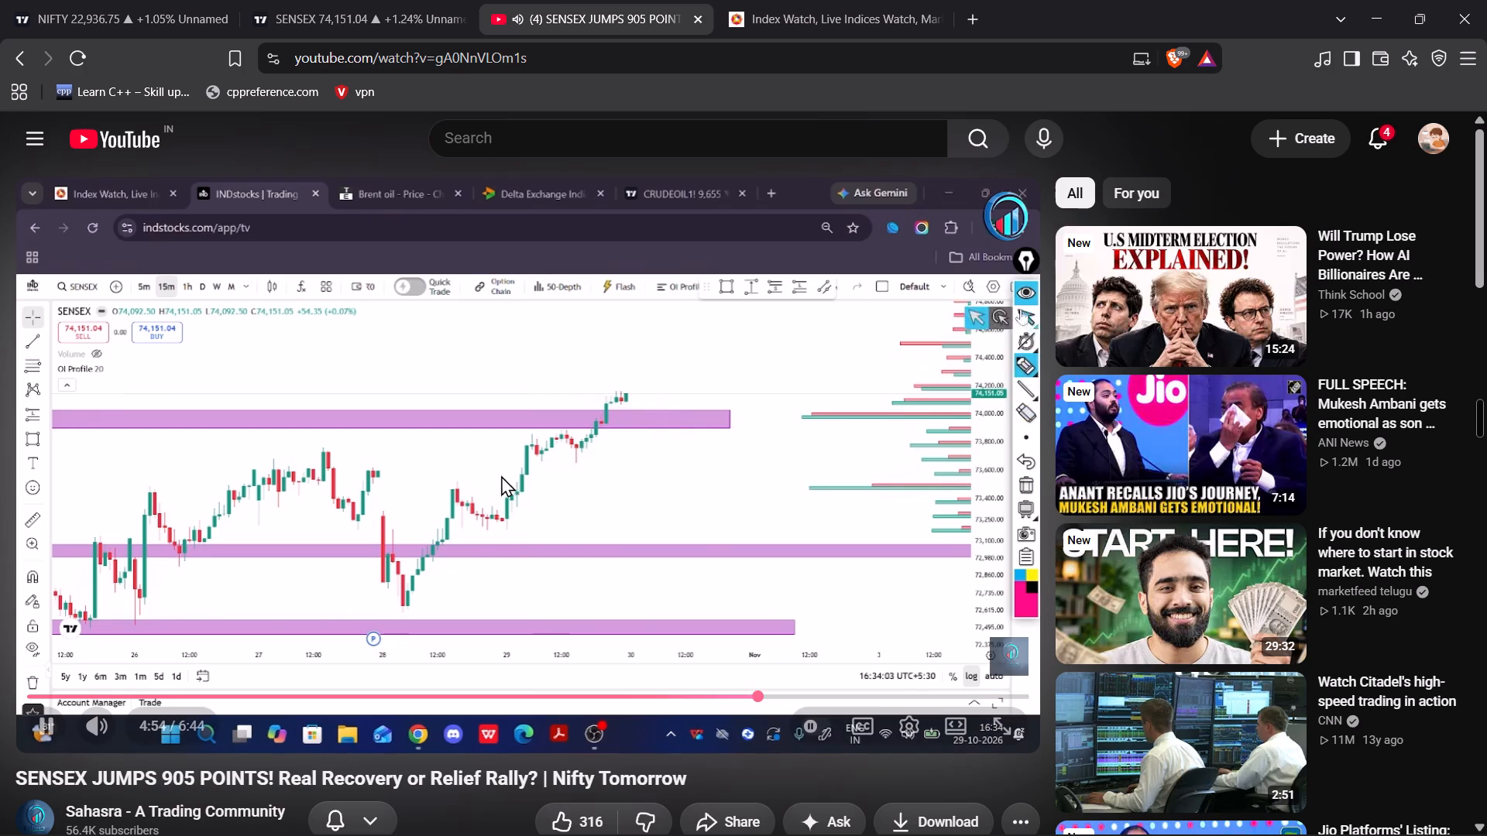
click(428, 502)
Switch to the SENSEX chart in TradingView and dismiss the closed-connection upgrade dialog.
click(314, 7)
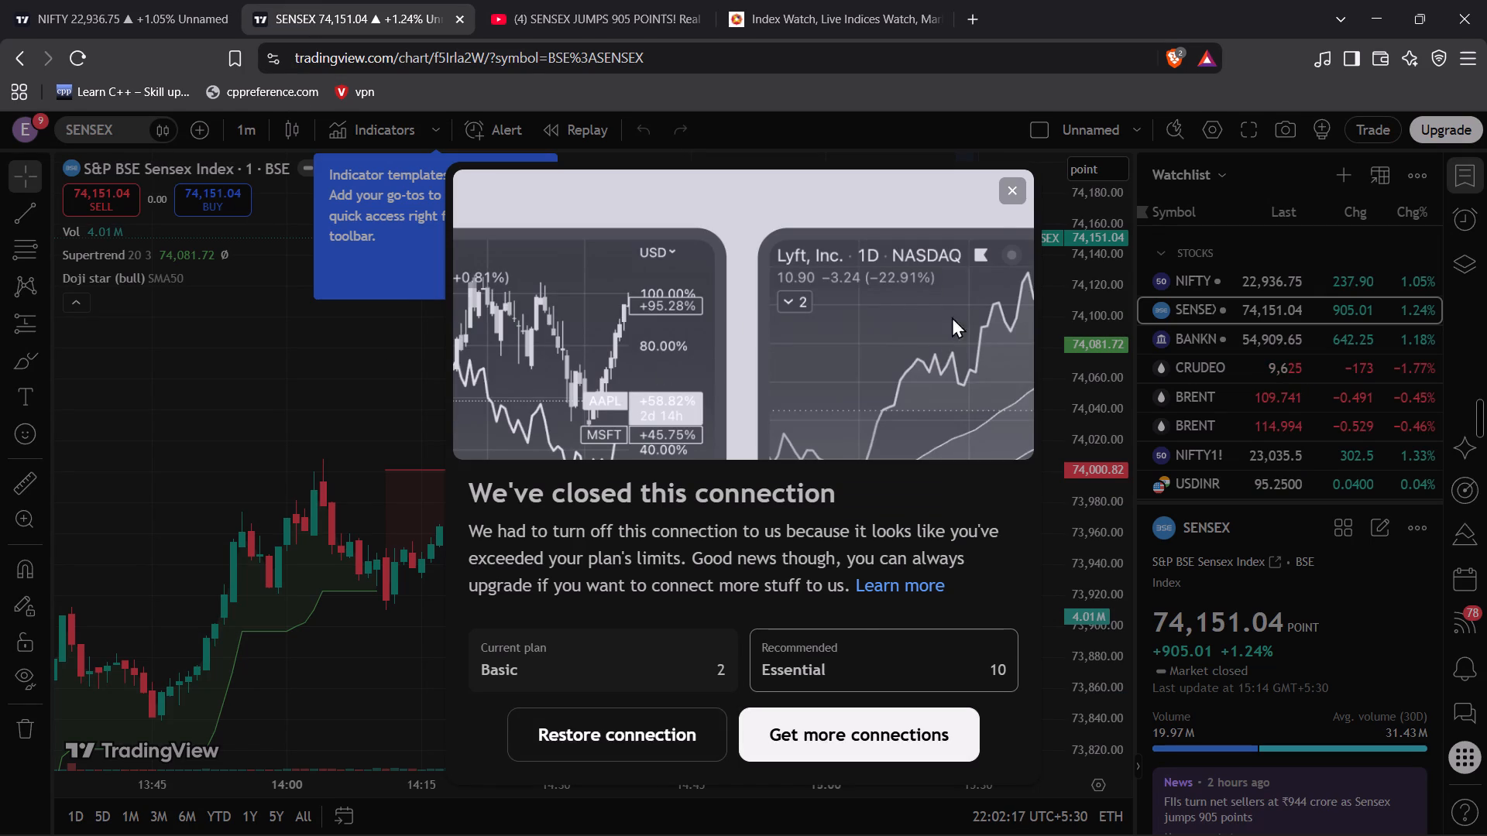
click(1016, 187)
click(493, 271)
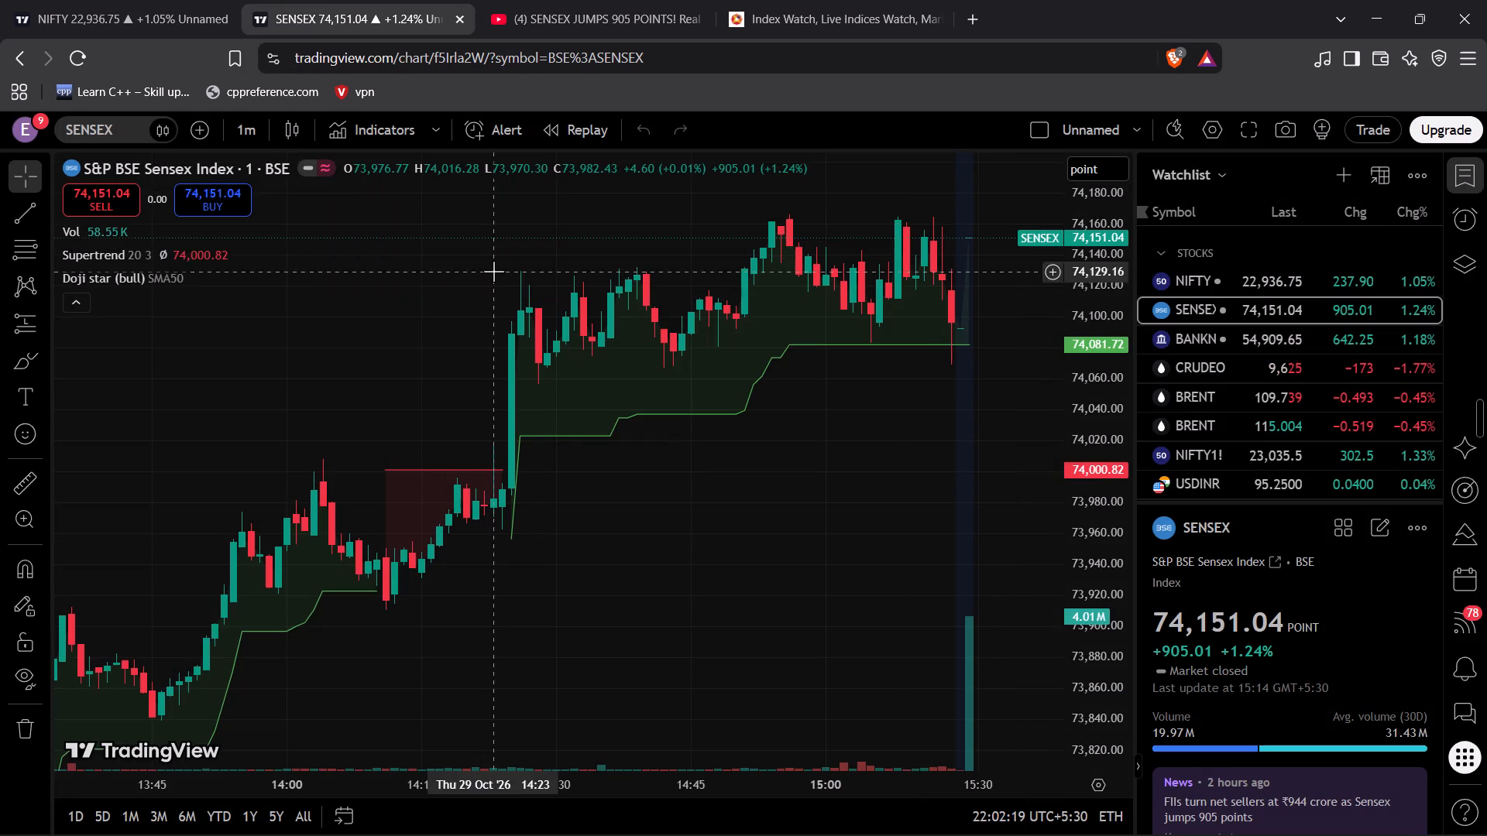
Choose the Rectangle tool and set the SENSEX chart interval to 5 minutes.
scroll(1080, 344, down, 2)
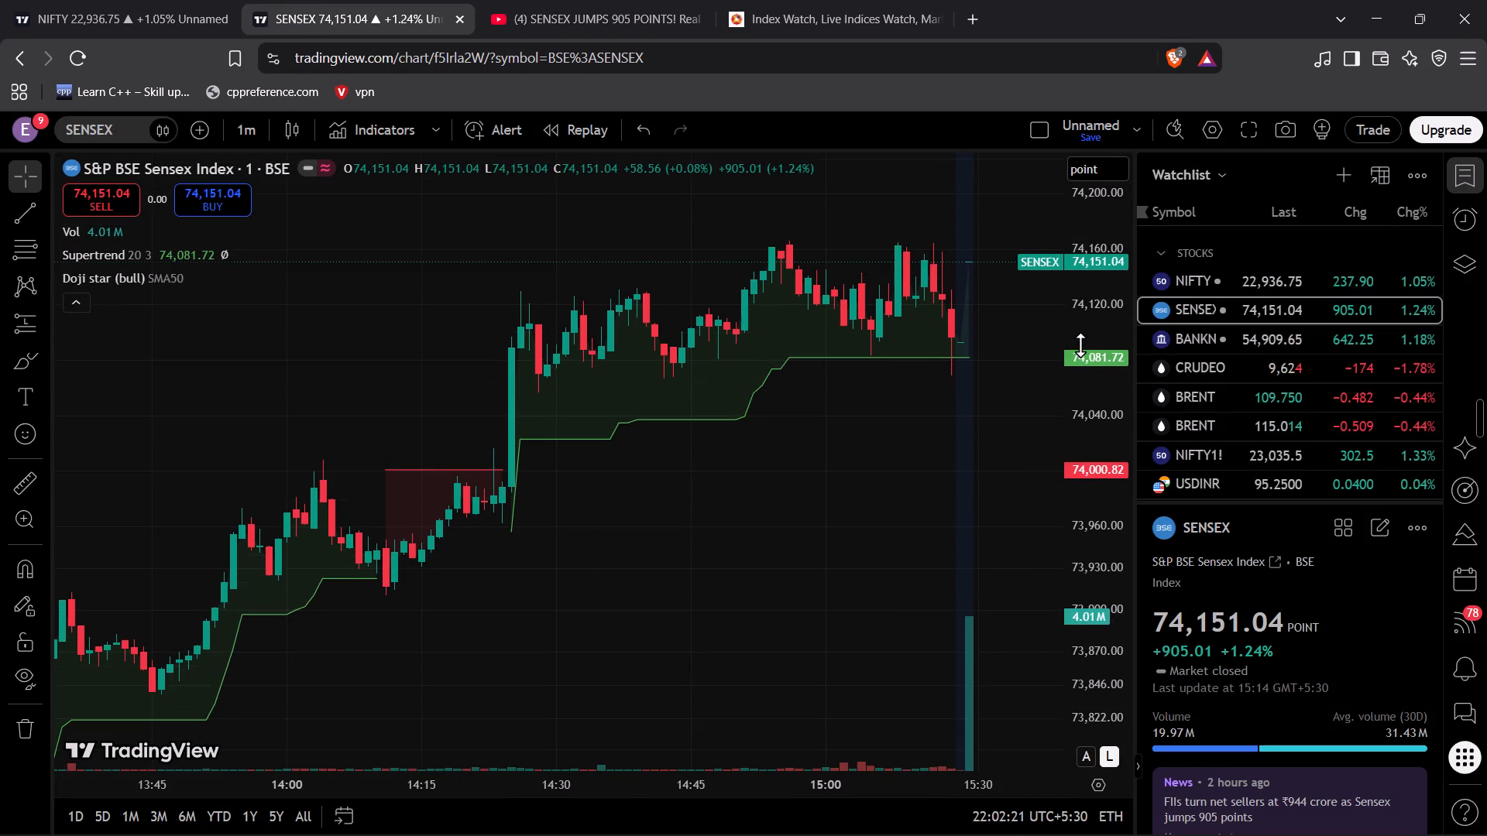
scroll(1080, 344, down, 4)
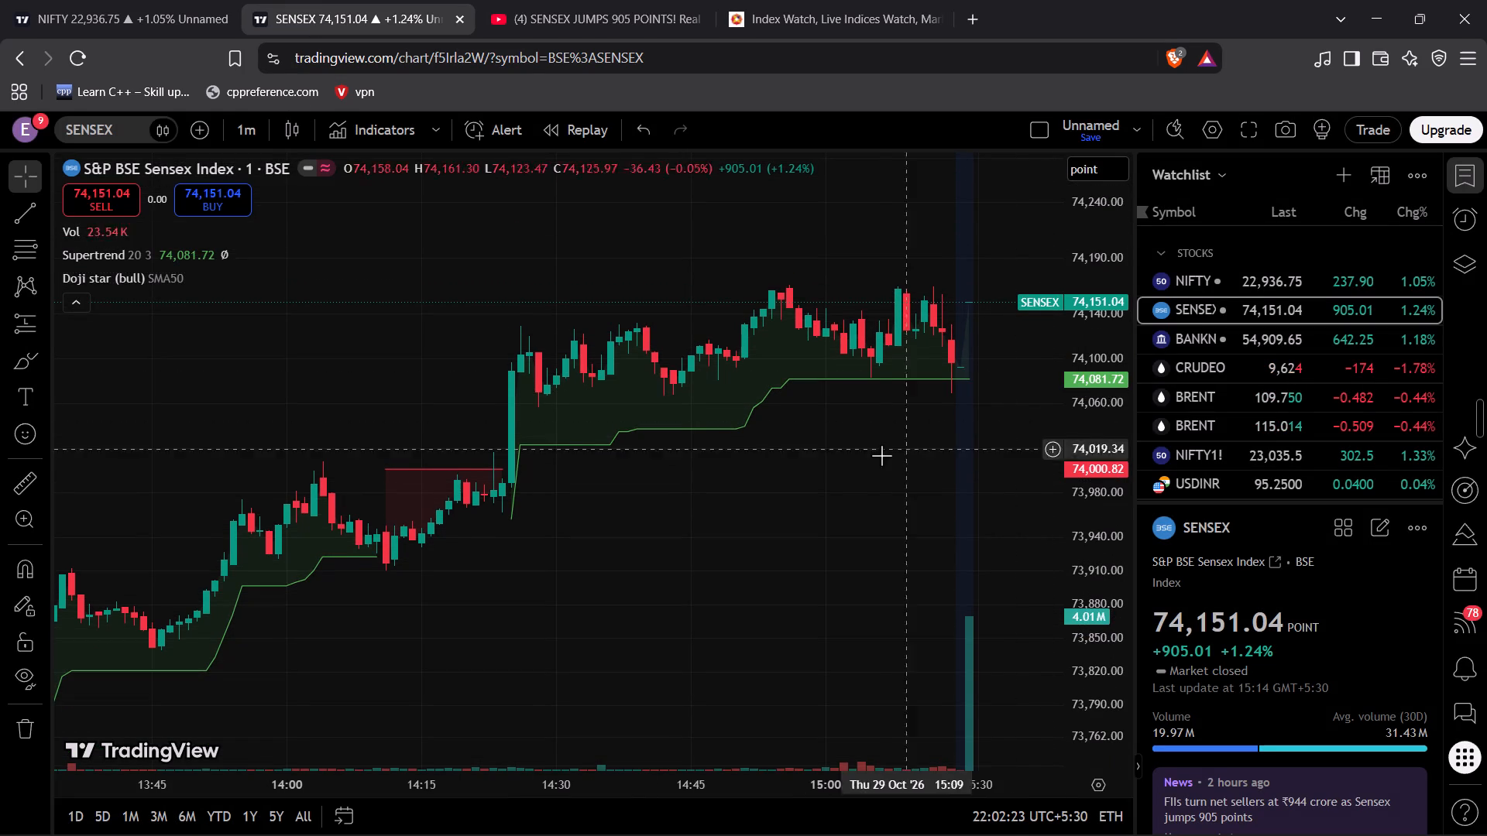
drag(881, 455, 718, 496)
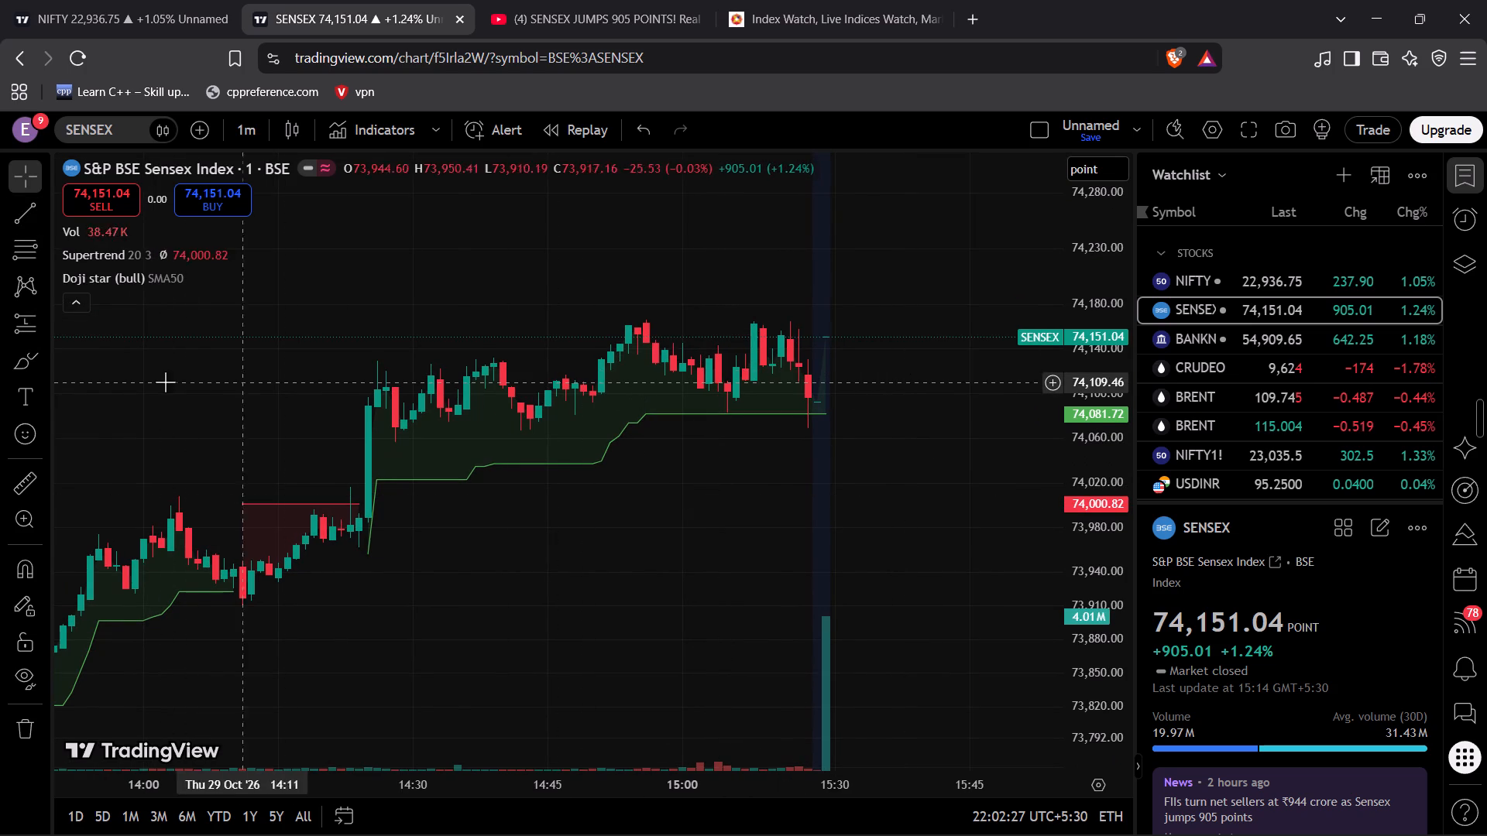
click(41, 360)
click(97, 460)
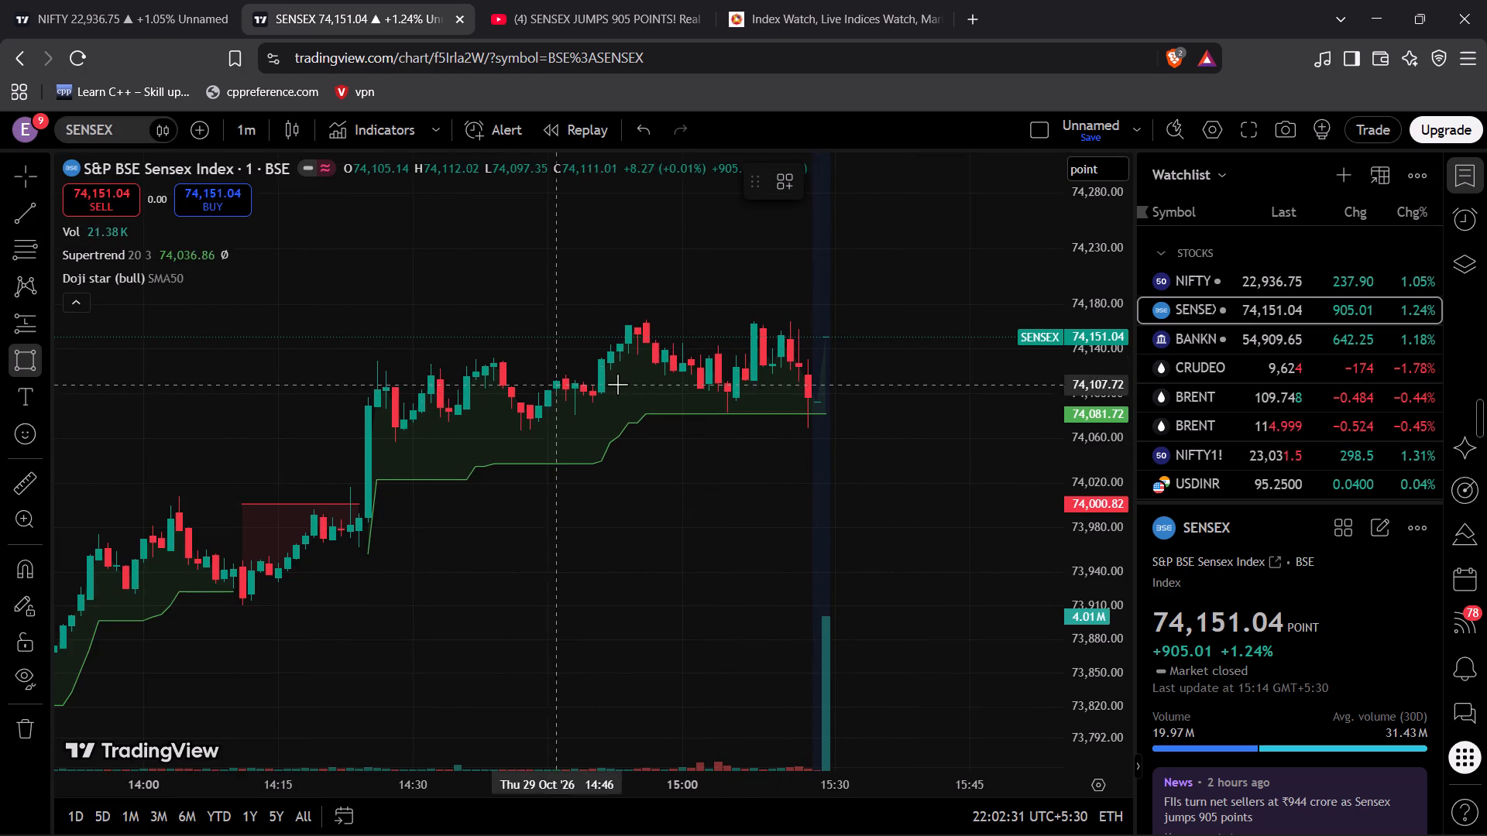
scroll(1062, 337, down, 1)
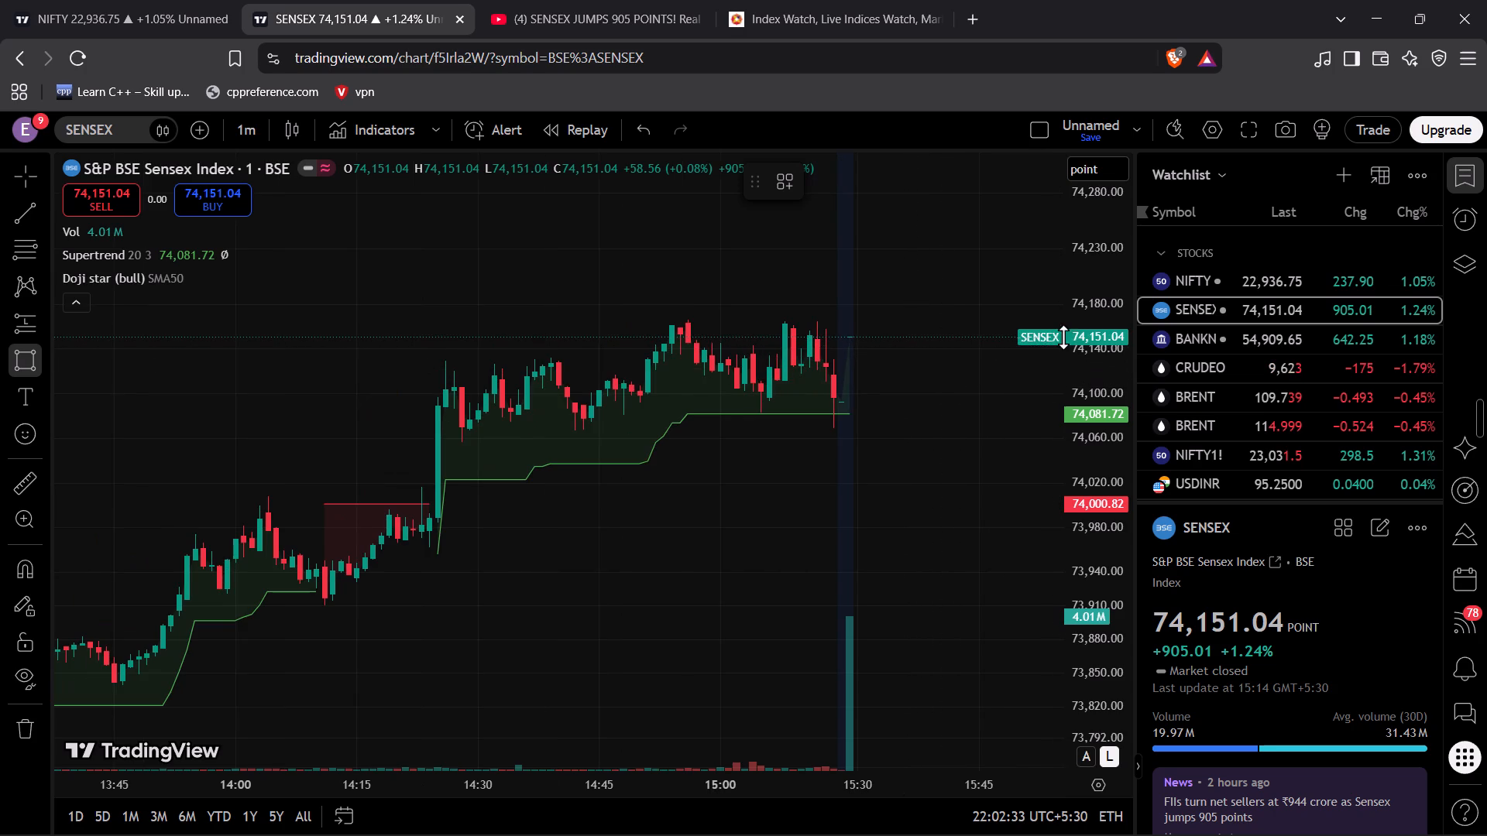
scroll(1084, 319, down, 8)
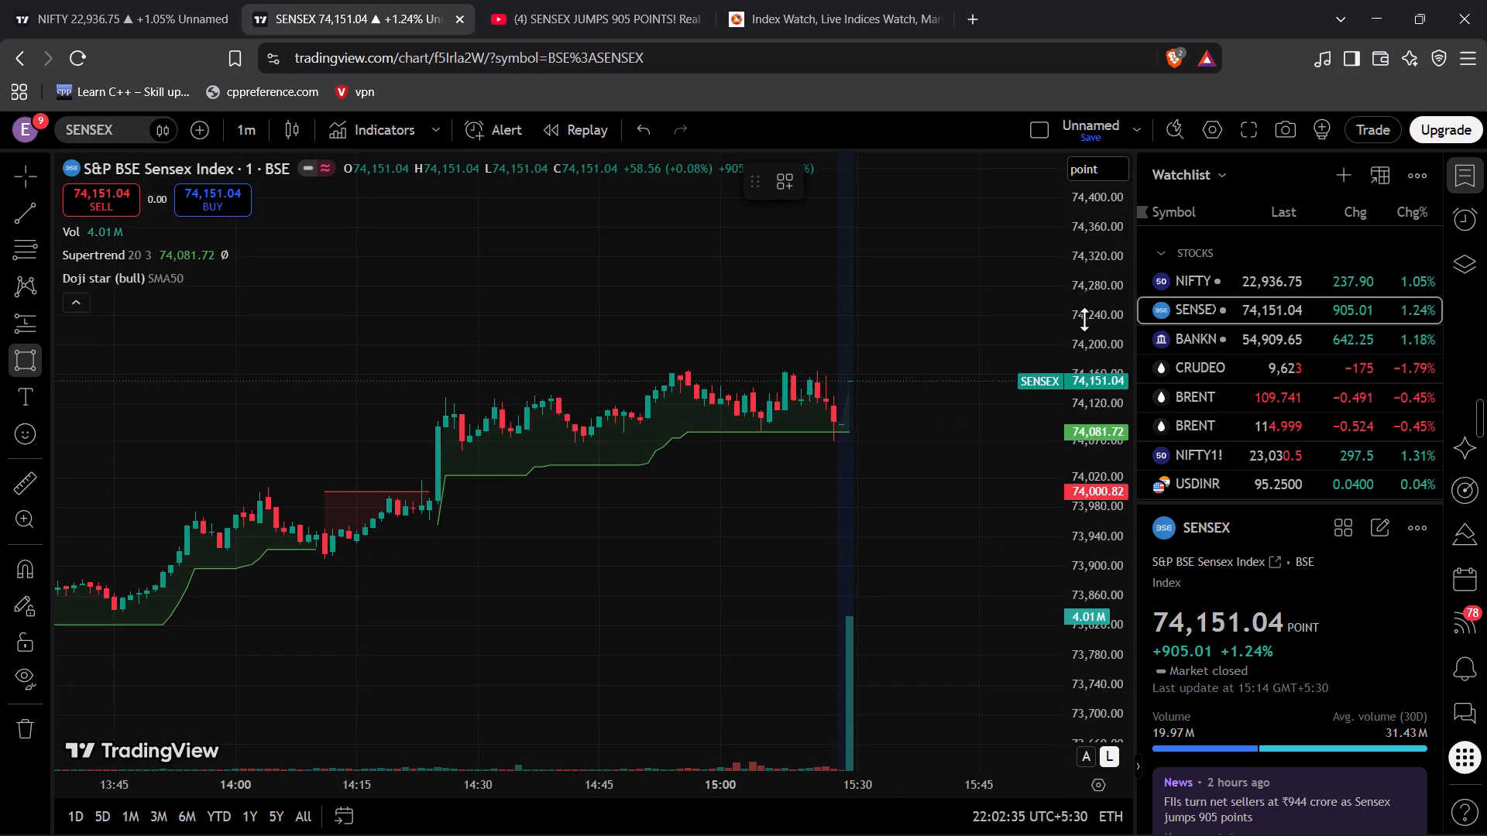
scroll(1084, 319, down, 3)
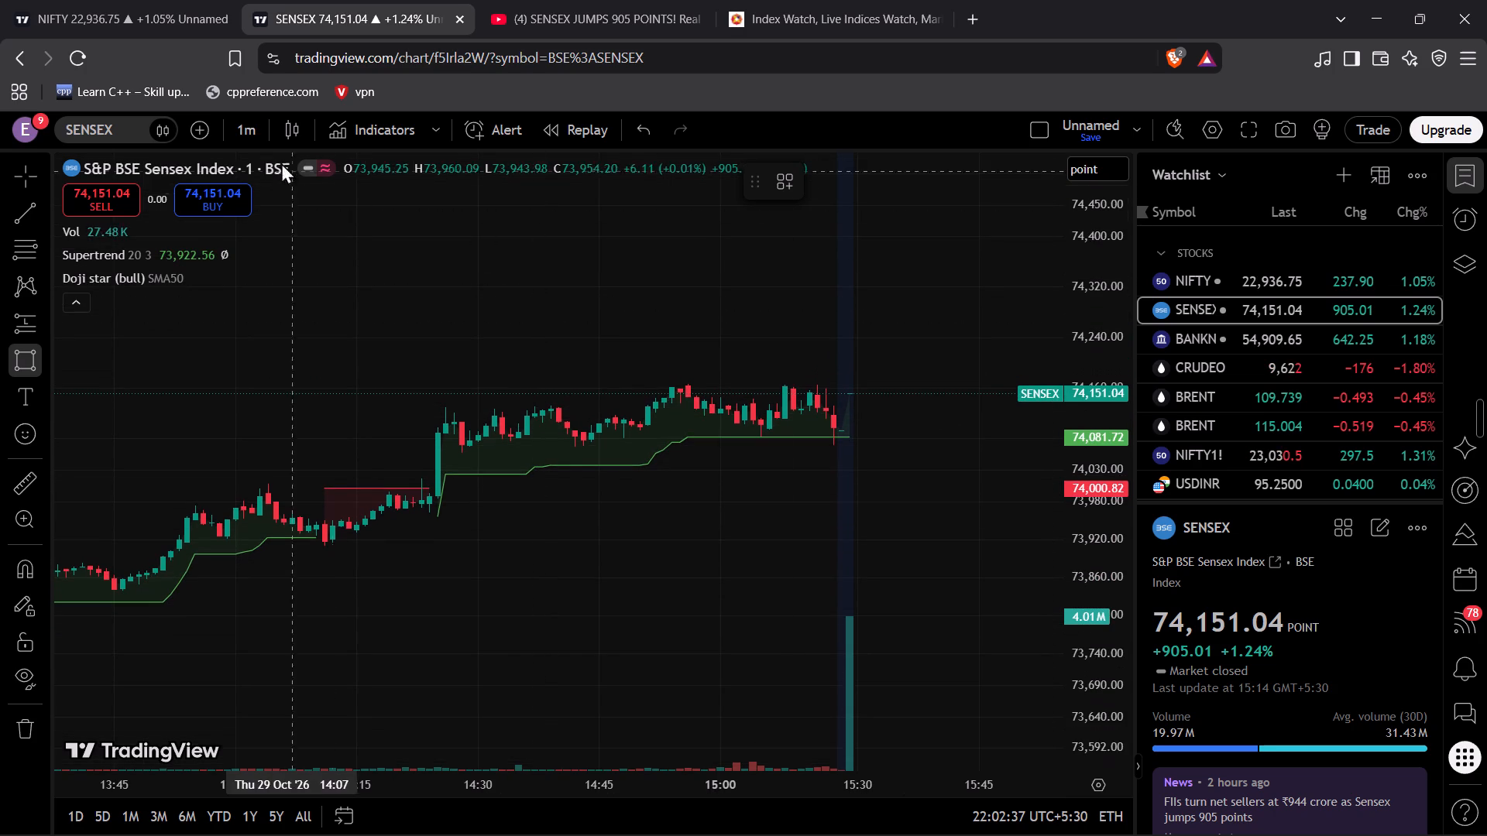
click(240, 132)
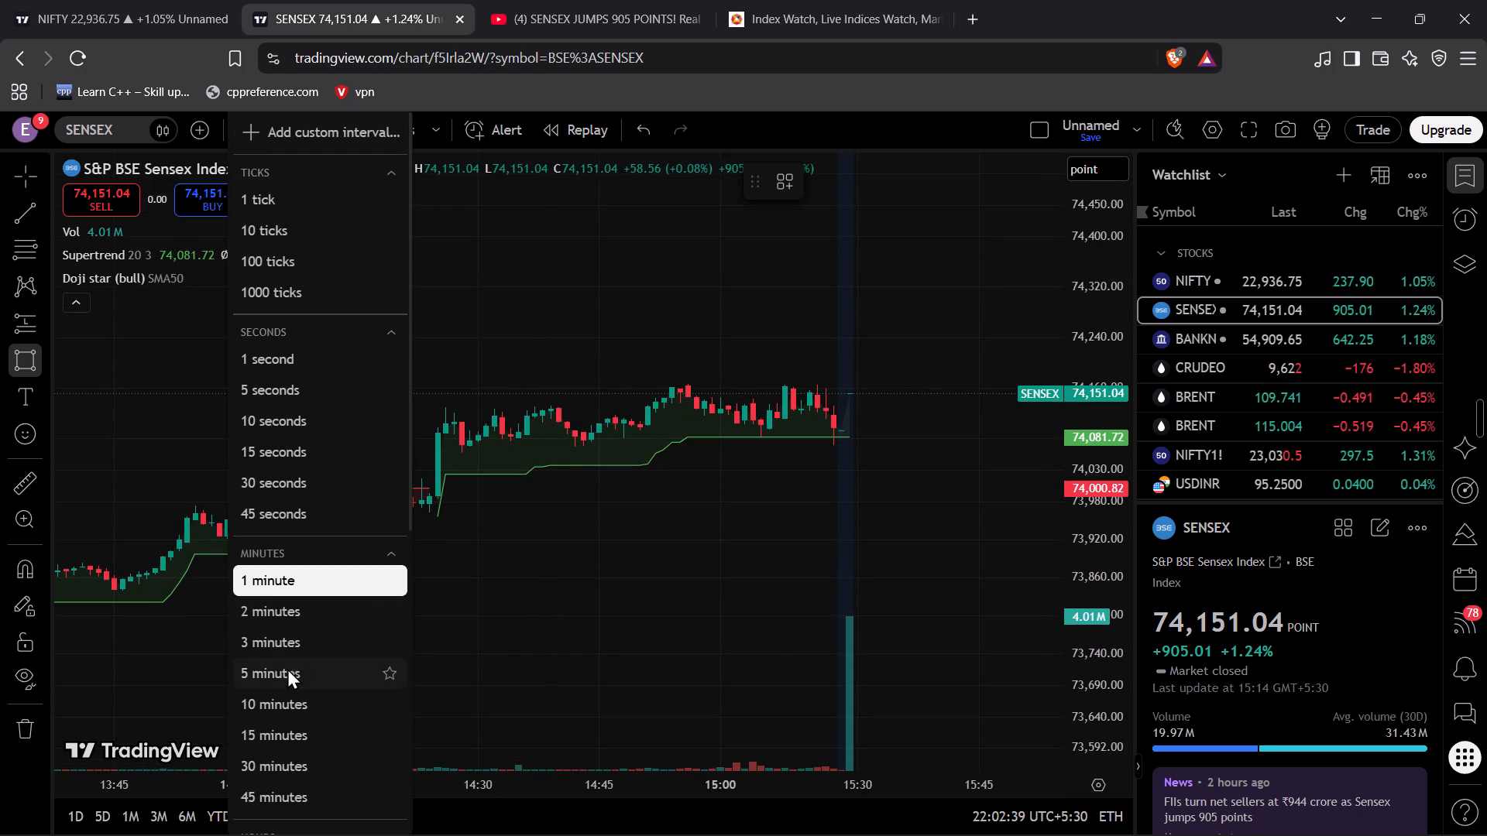
click(287, 668)
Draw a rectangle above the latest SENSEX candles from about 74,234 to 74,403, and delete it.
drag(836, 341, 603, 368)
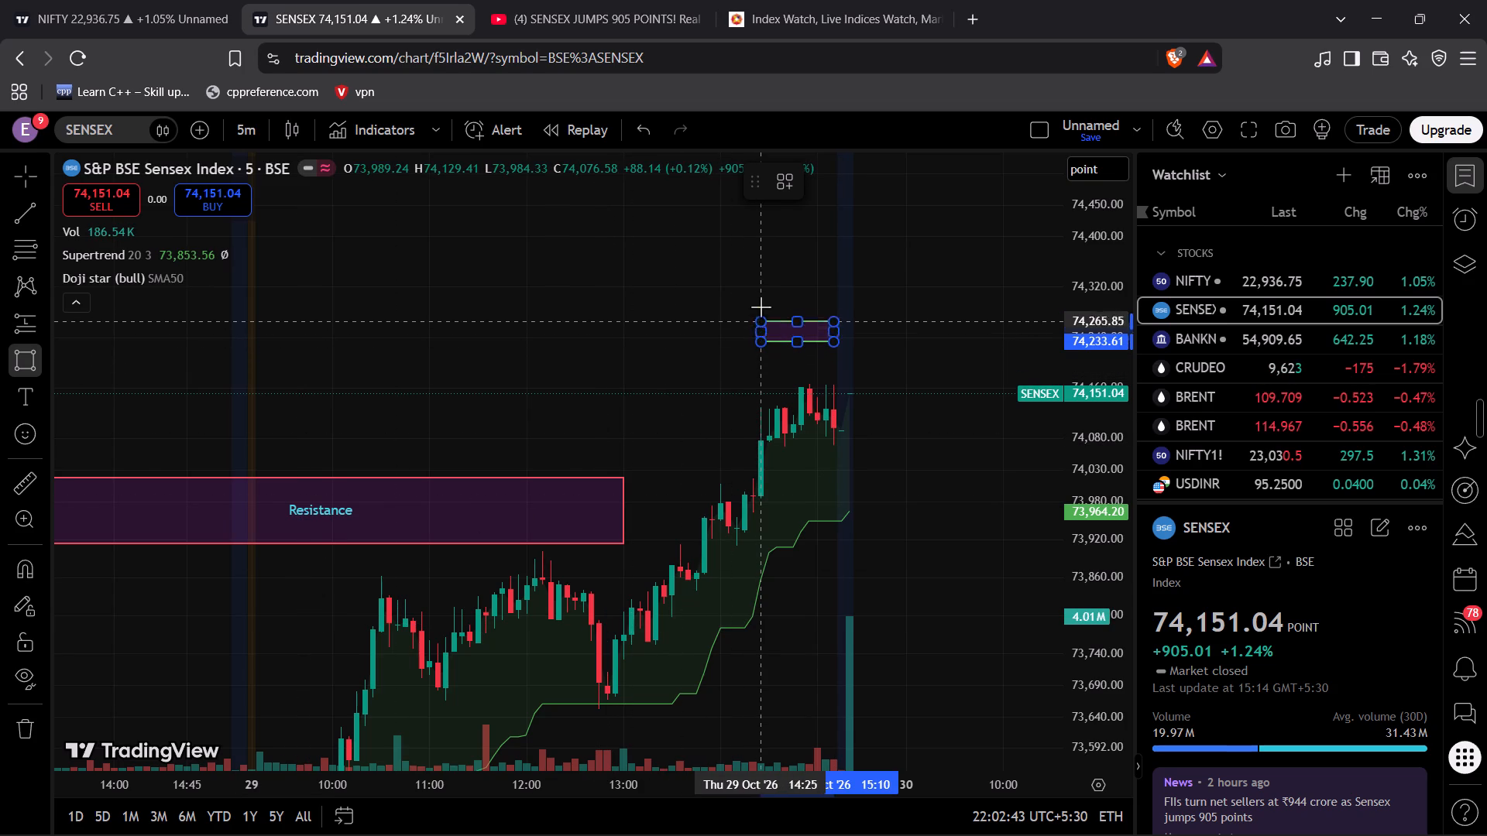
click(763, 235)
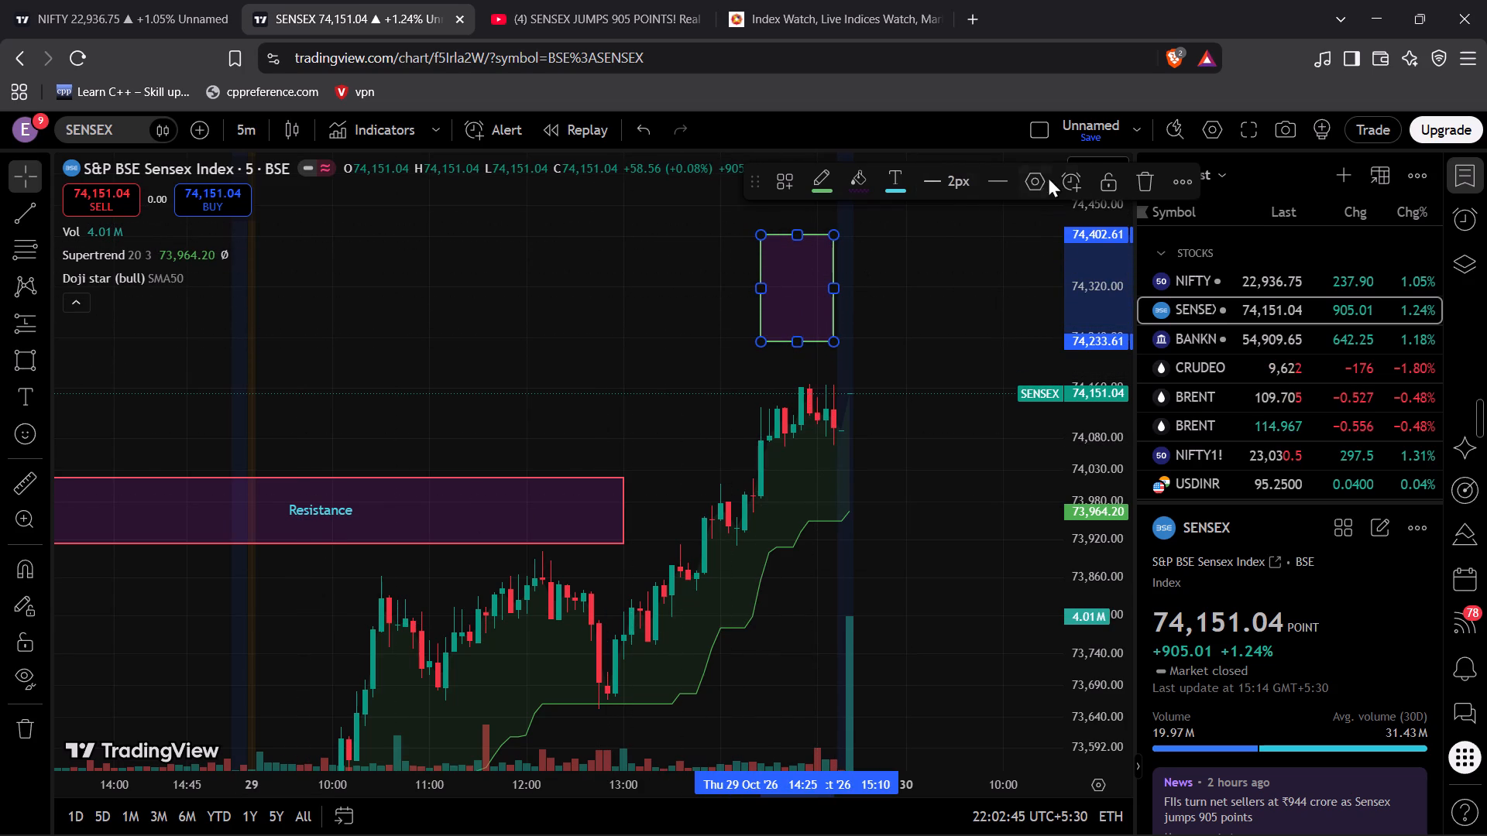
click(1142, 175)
Examine the existing zone rectangles against the latest candles on the 5-minute SENSEX chart.
drag(958, 443, 862, 442)
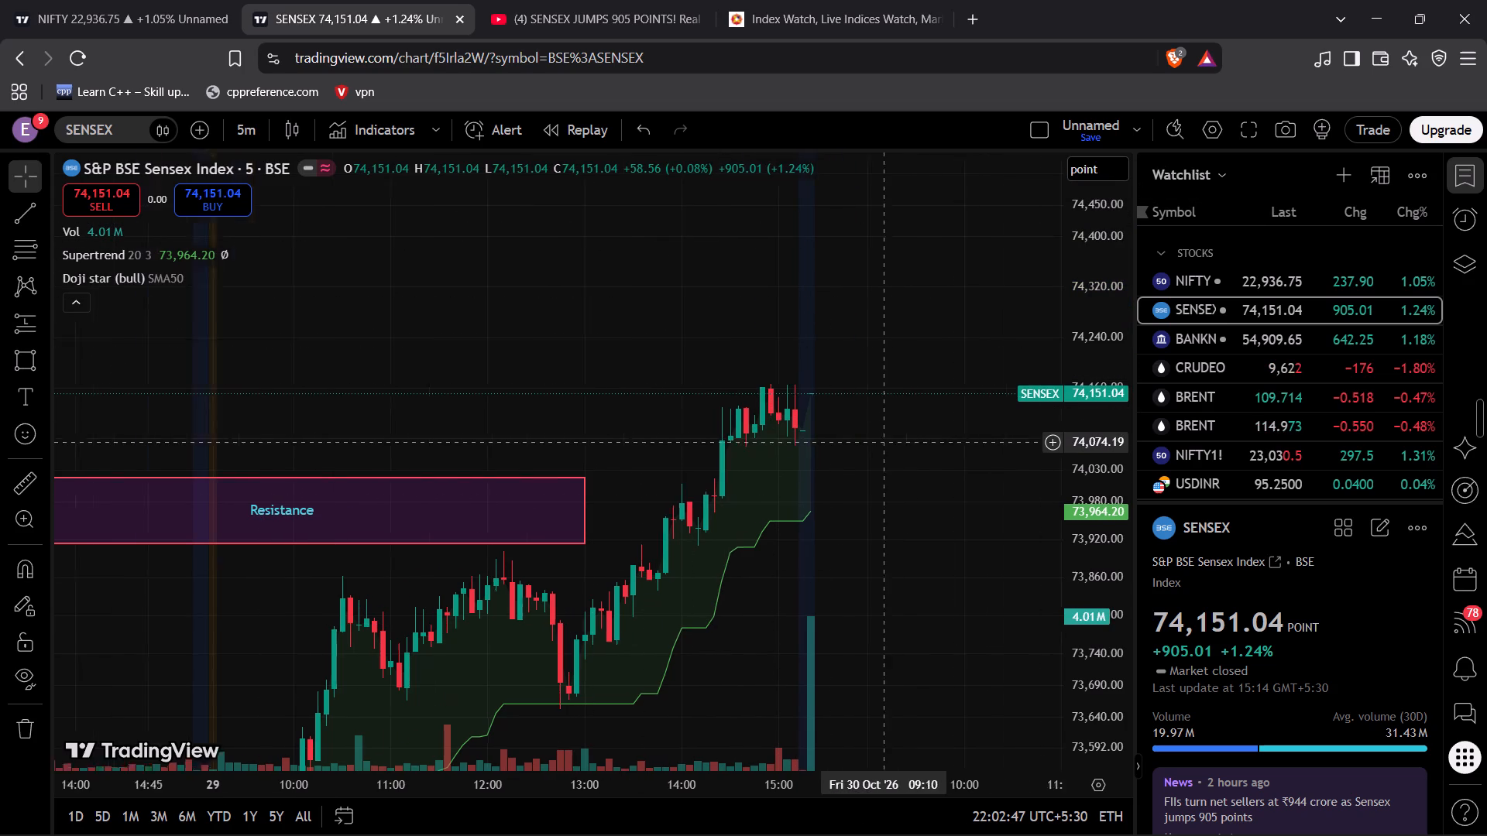
drag(862, 442, 575, 452)
scroll(1114, 397, down, 5)
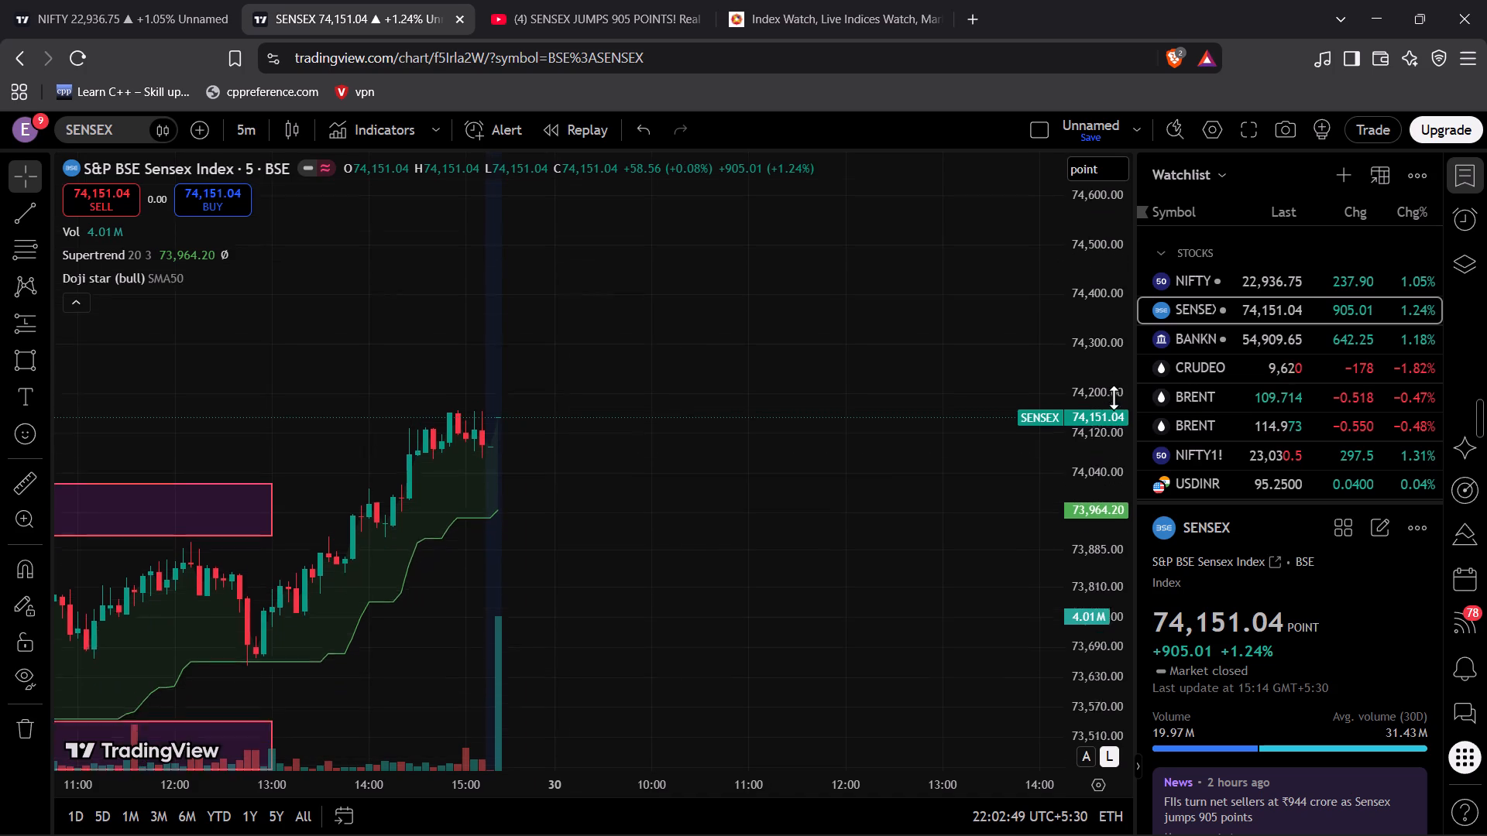
scroll(1114, 397, down, 8)
drag(654, 437, 870, 431)
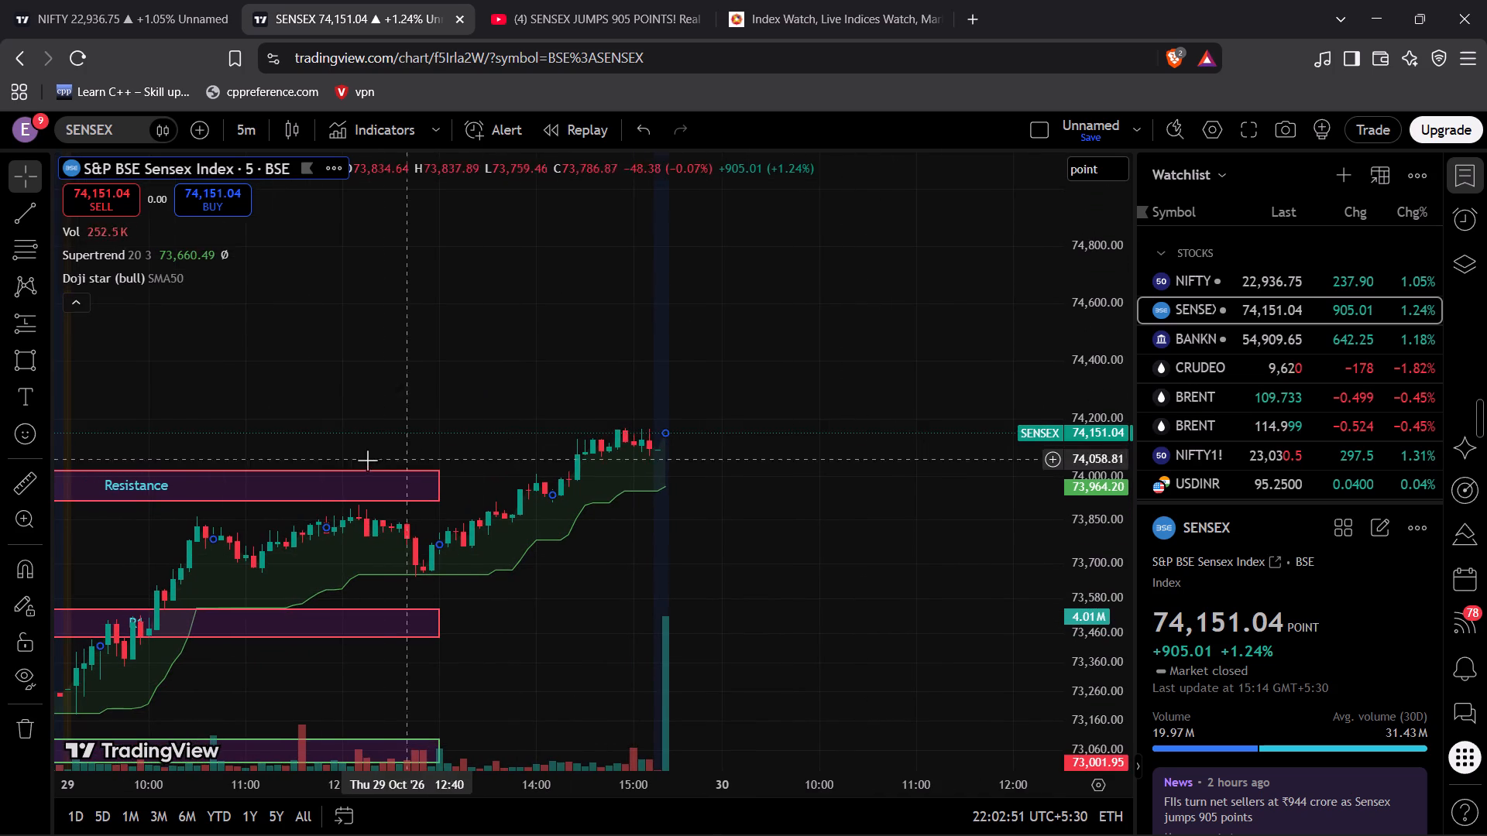
drag(815, 586, 695, 585)
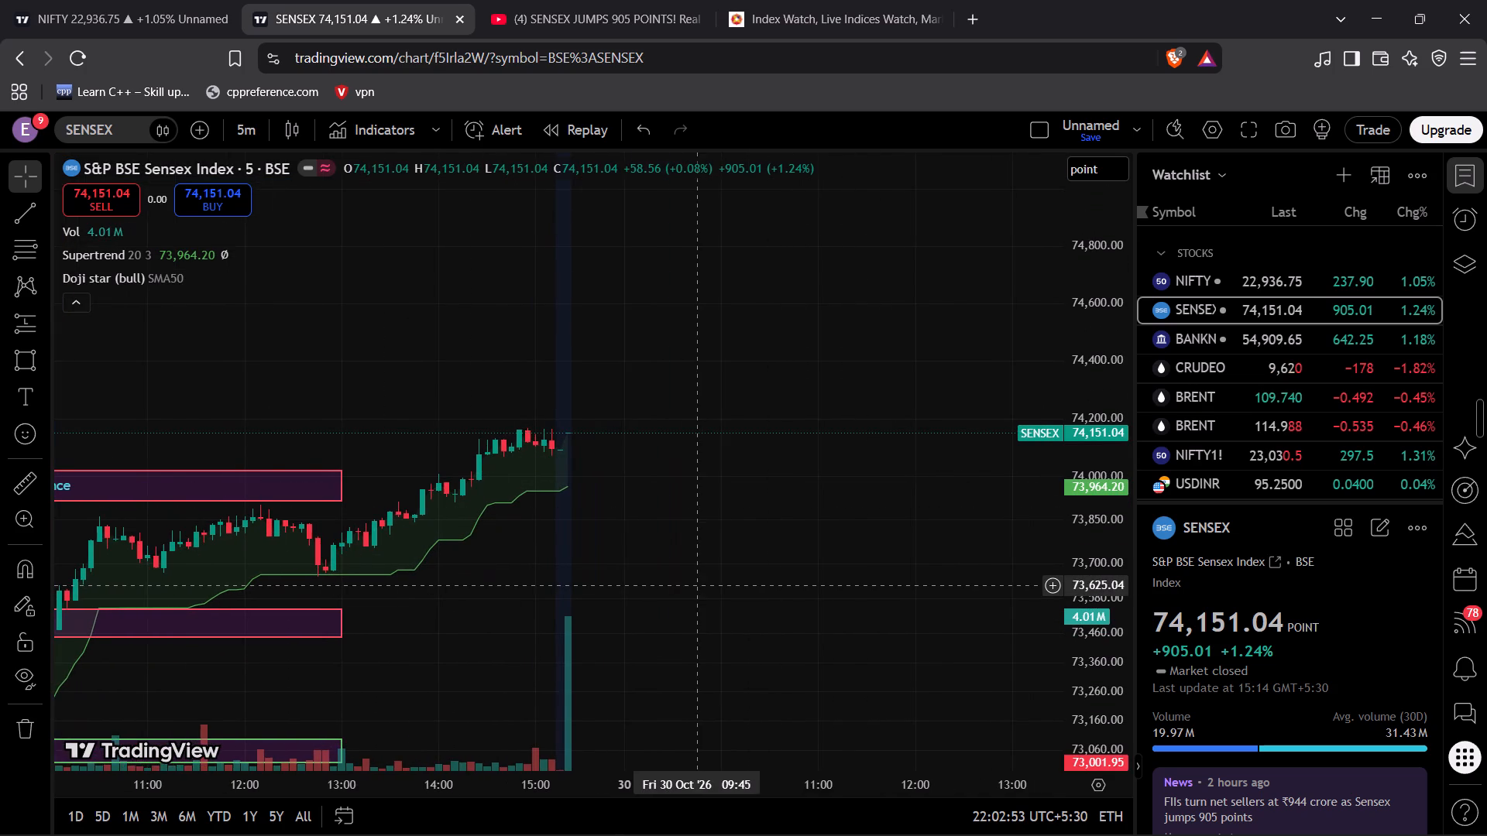
drag(695, 585, 685, 585)
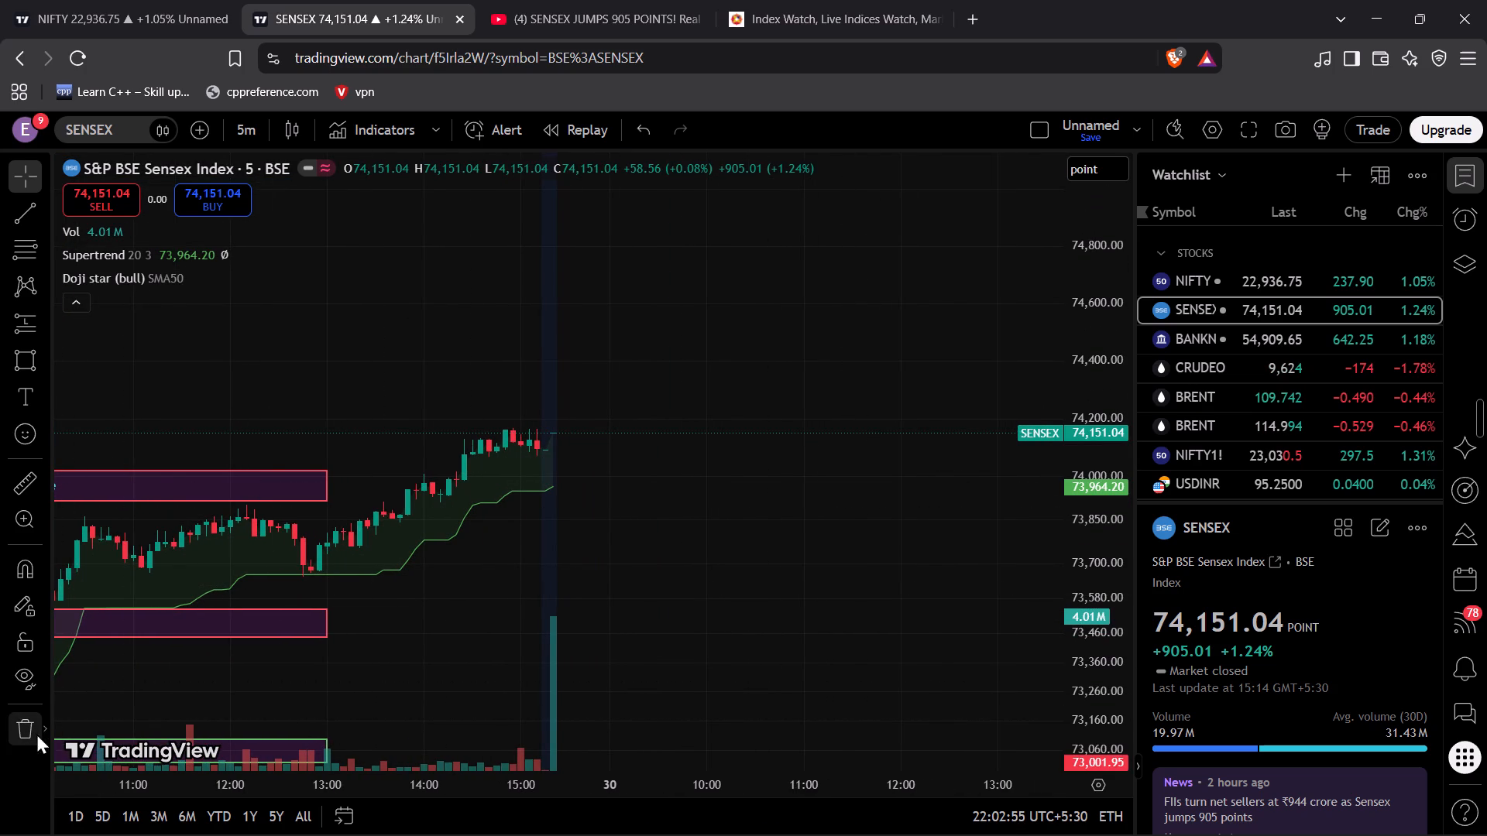
click(39, 729)
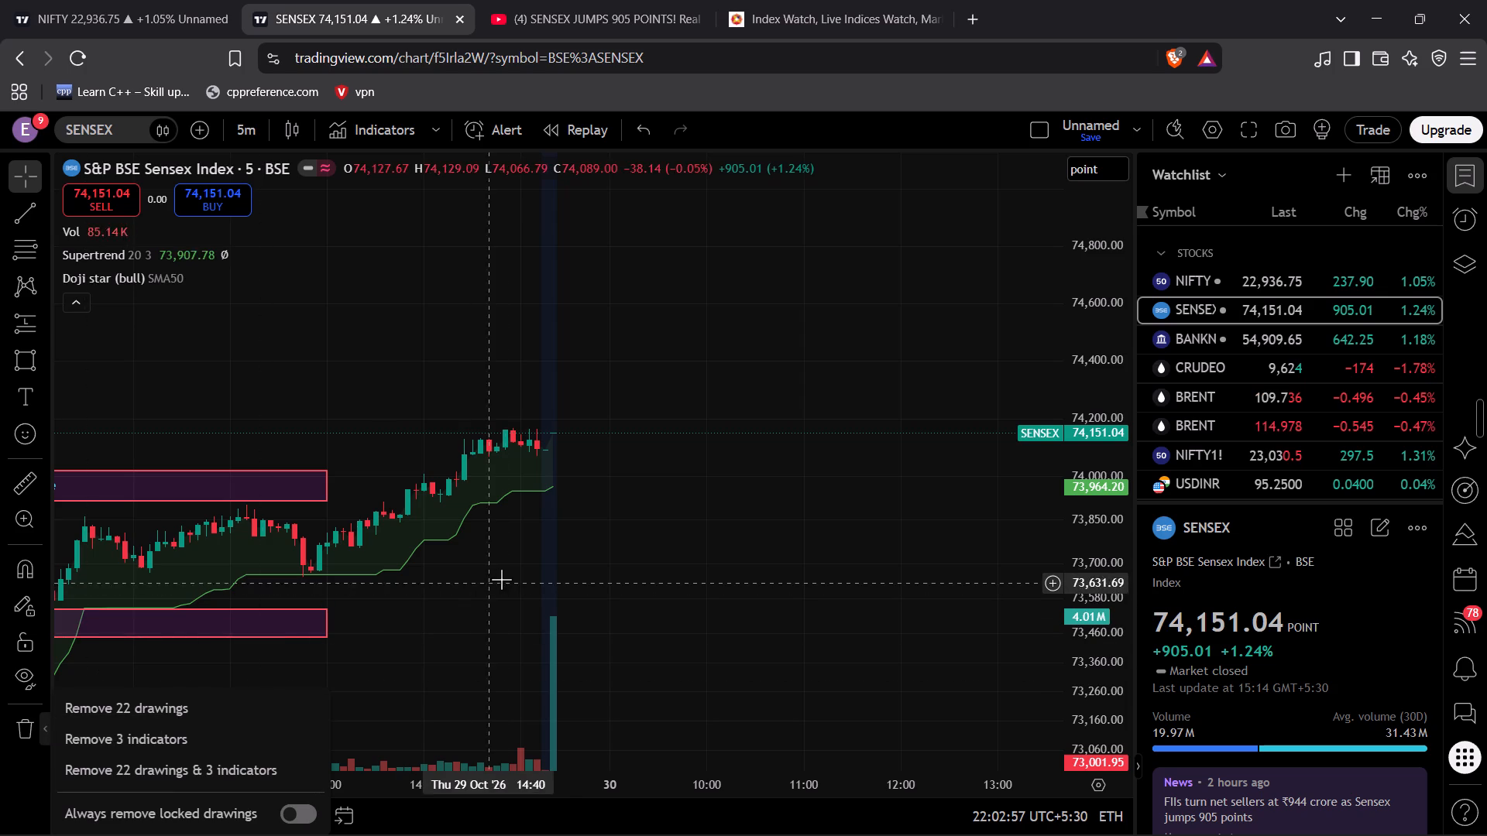
click(503, 577)
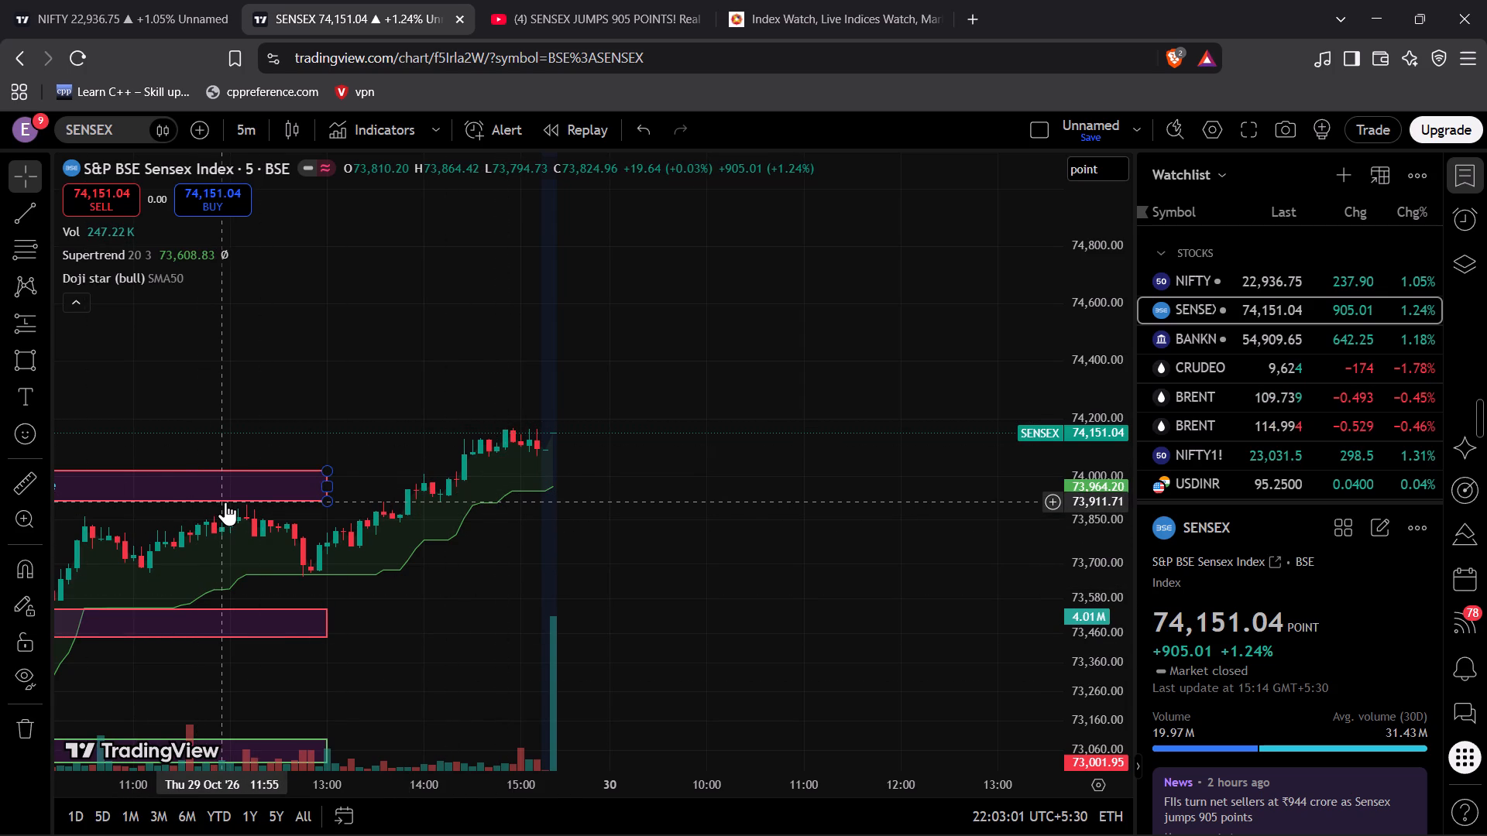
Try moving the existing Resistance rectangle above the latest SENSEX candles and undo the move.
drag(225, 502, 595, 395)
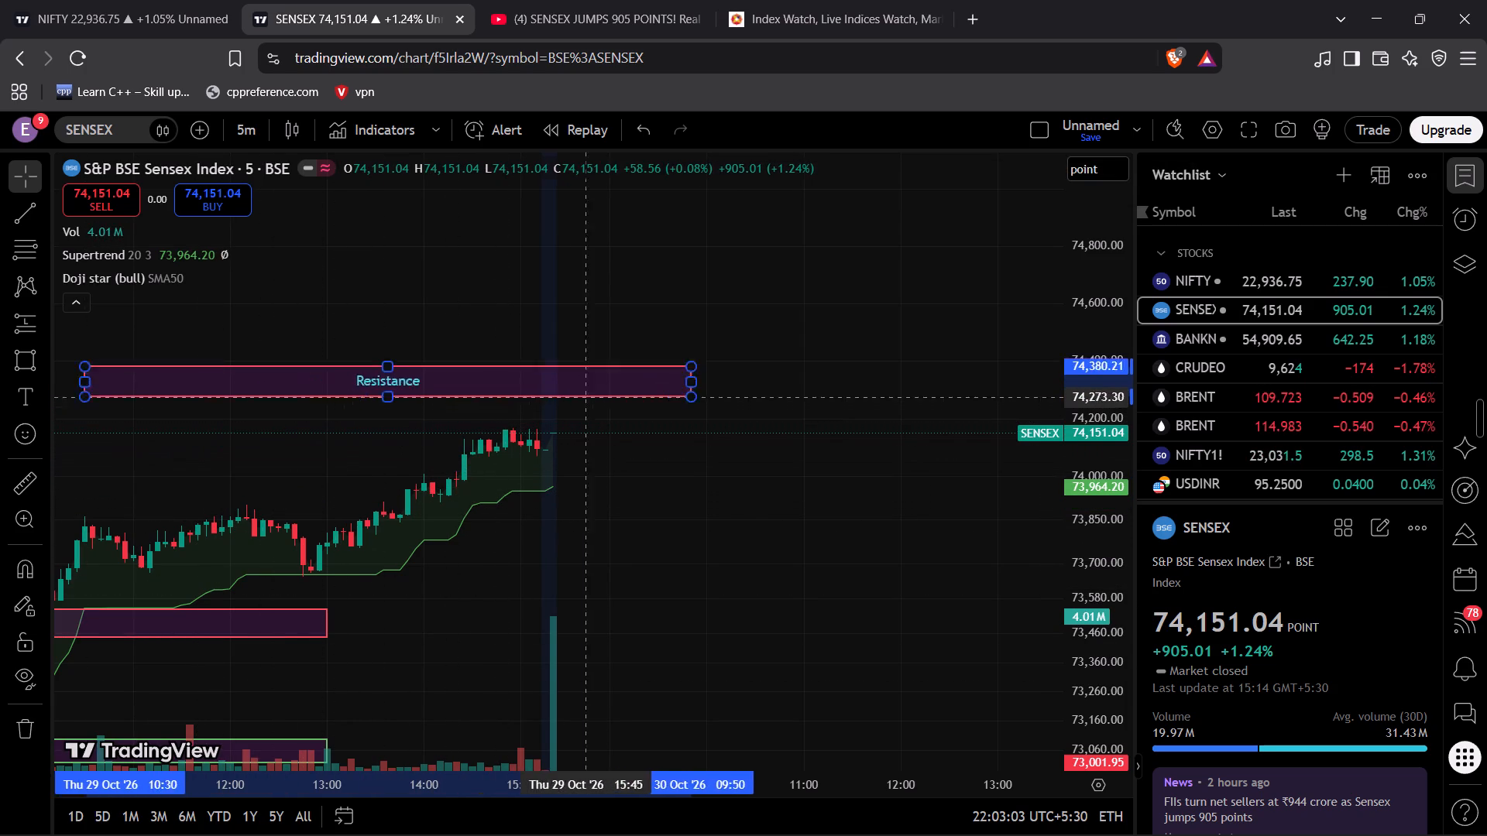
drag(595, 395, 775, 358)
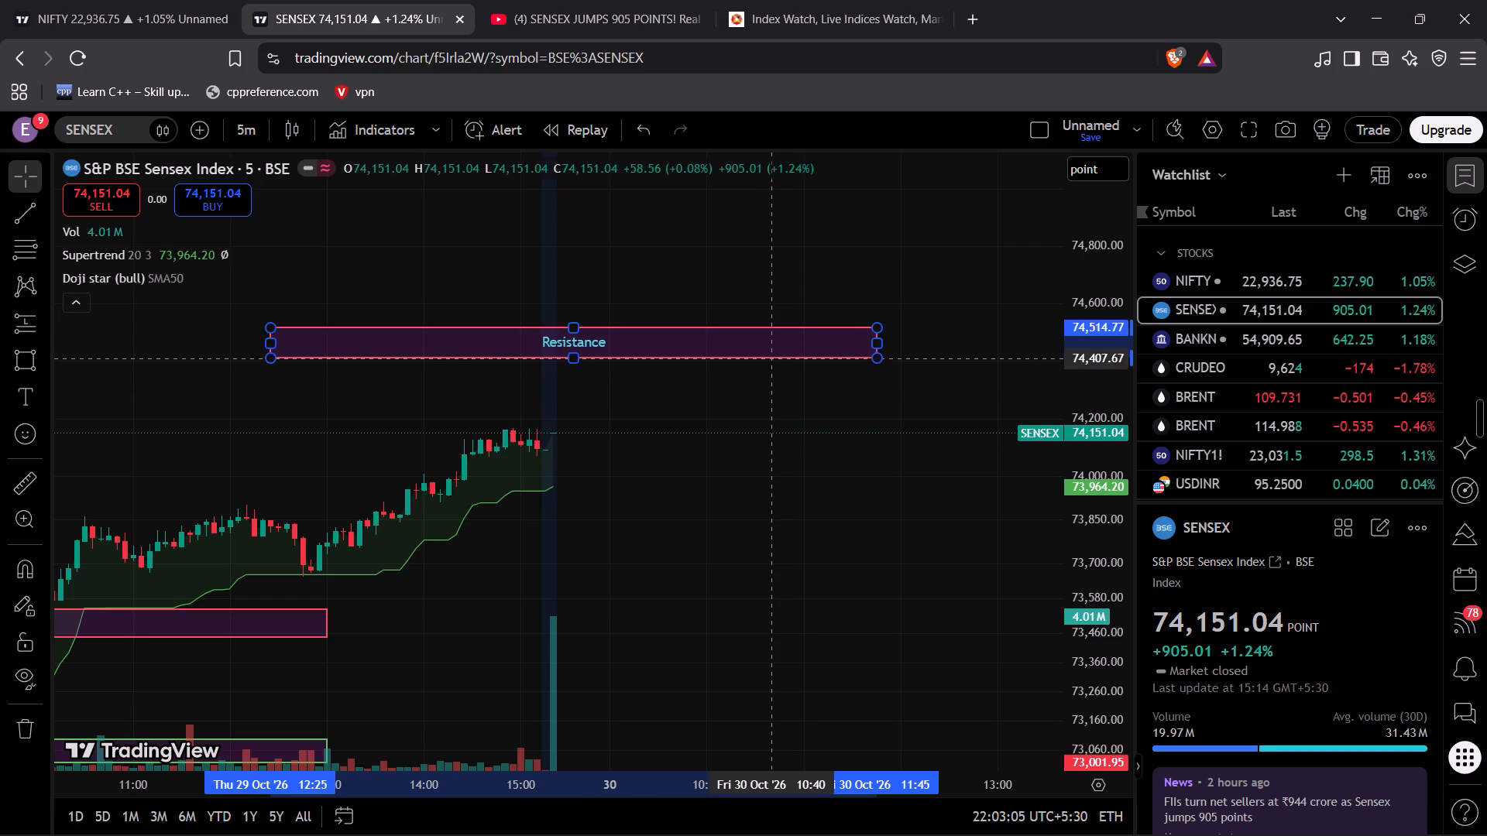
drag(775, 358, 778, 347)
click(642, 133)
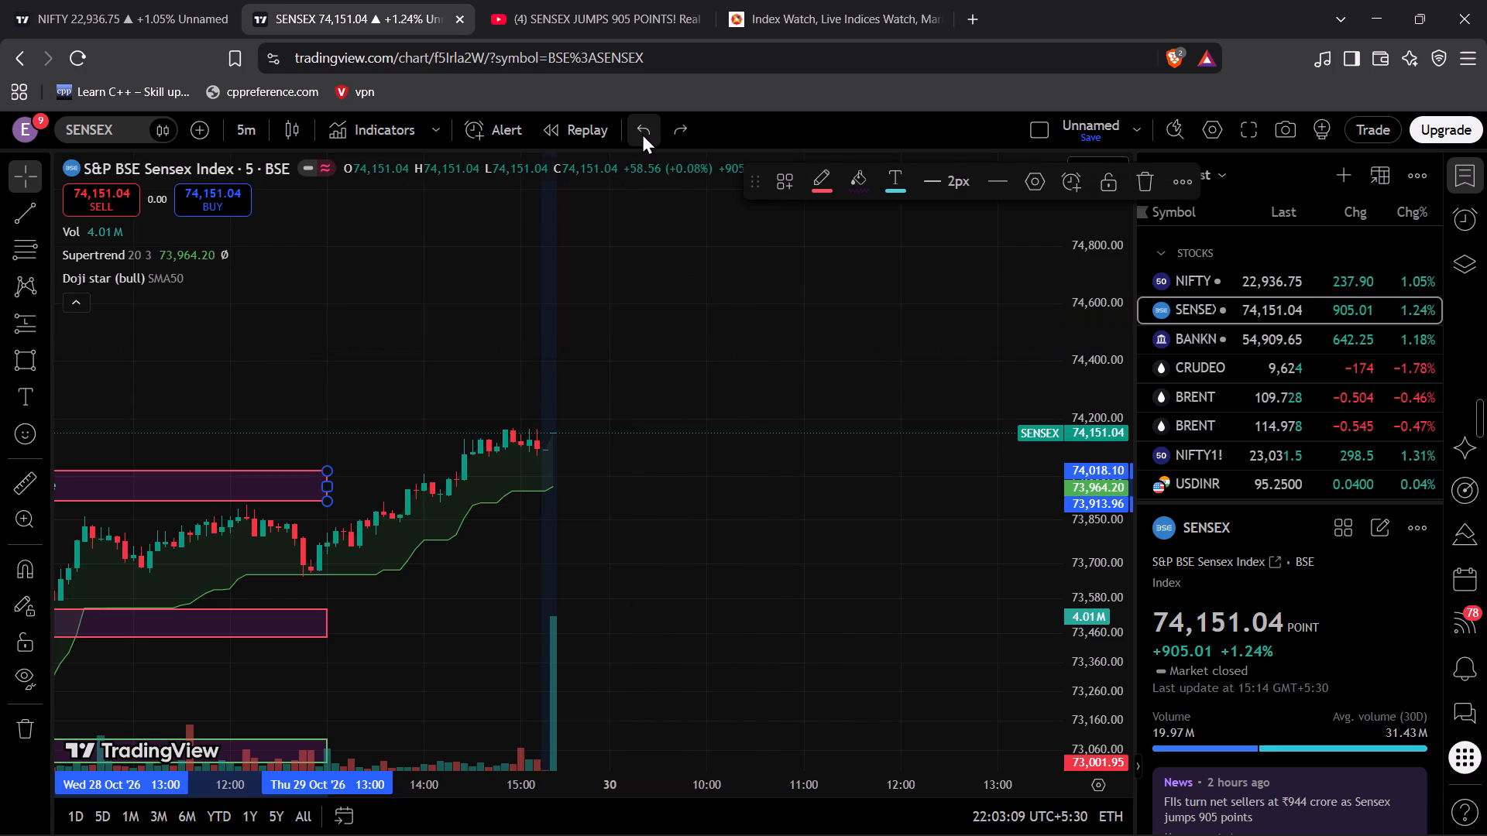
Draw a rectangle above the latest SENSEX candles from about 74,512 to 74,569, extending into 30 Oct, and label it R1.
click(30, 358)
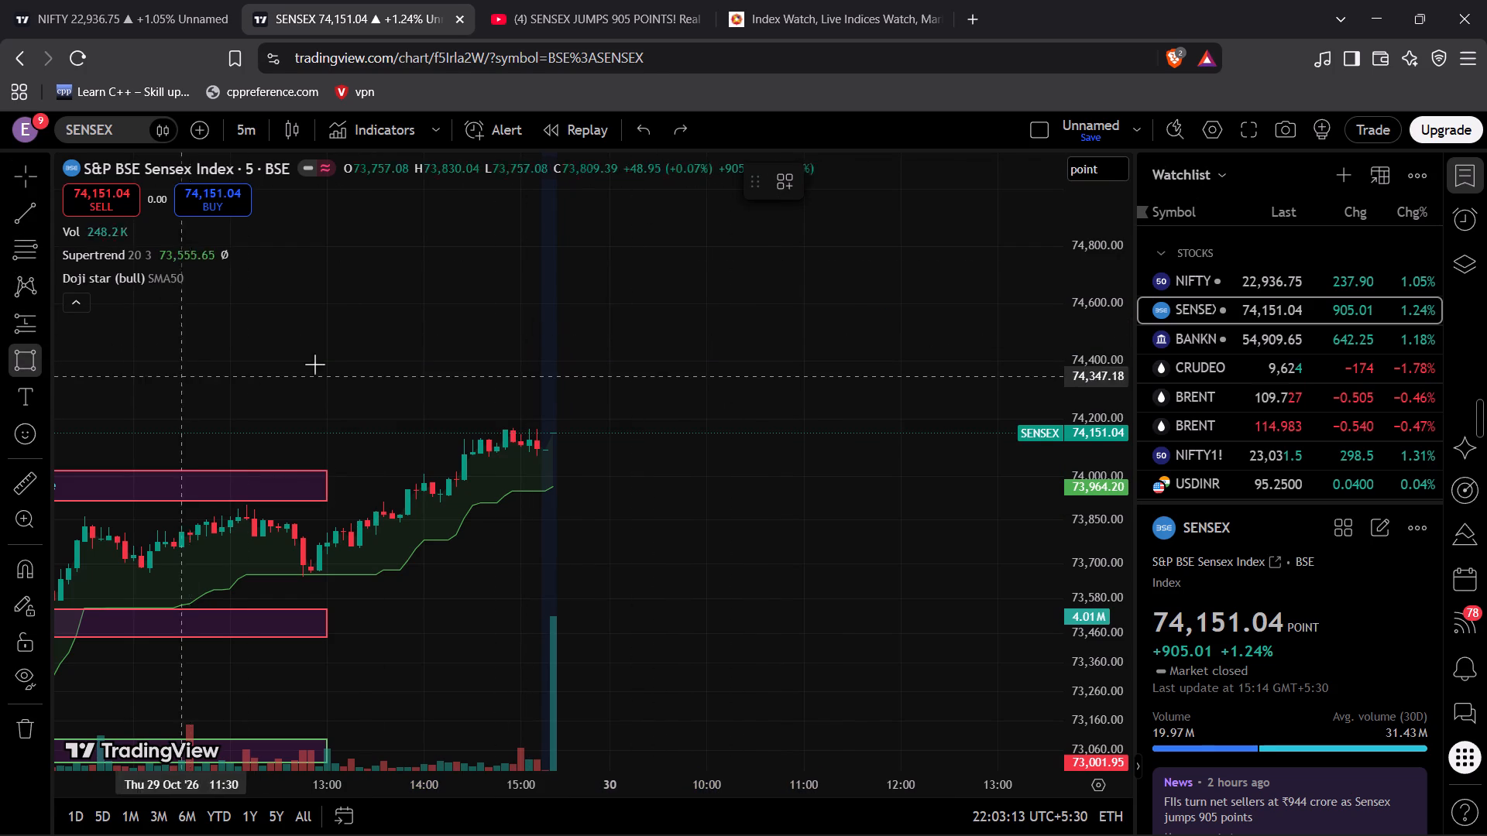
click(535, 328)
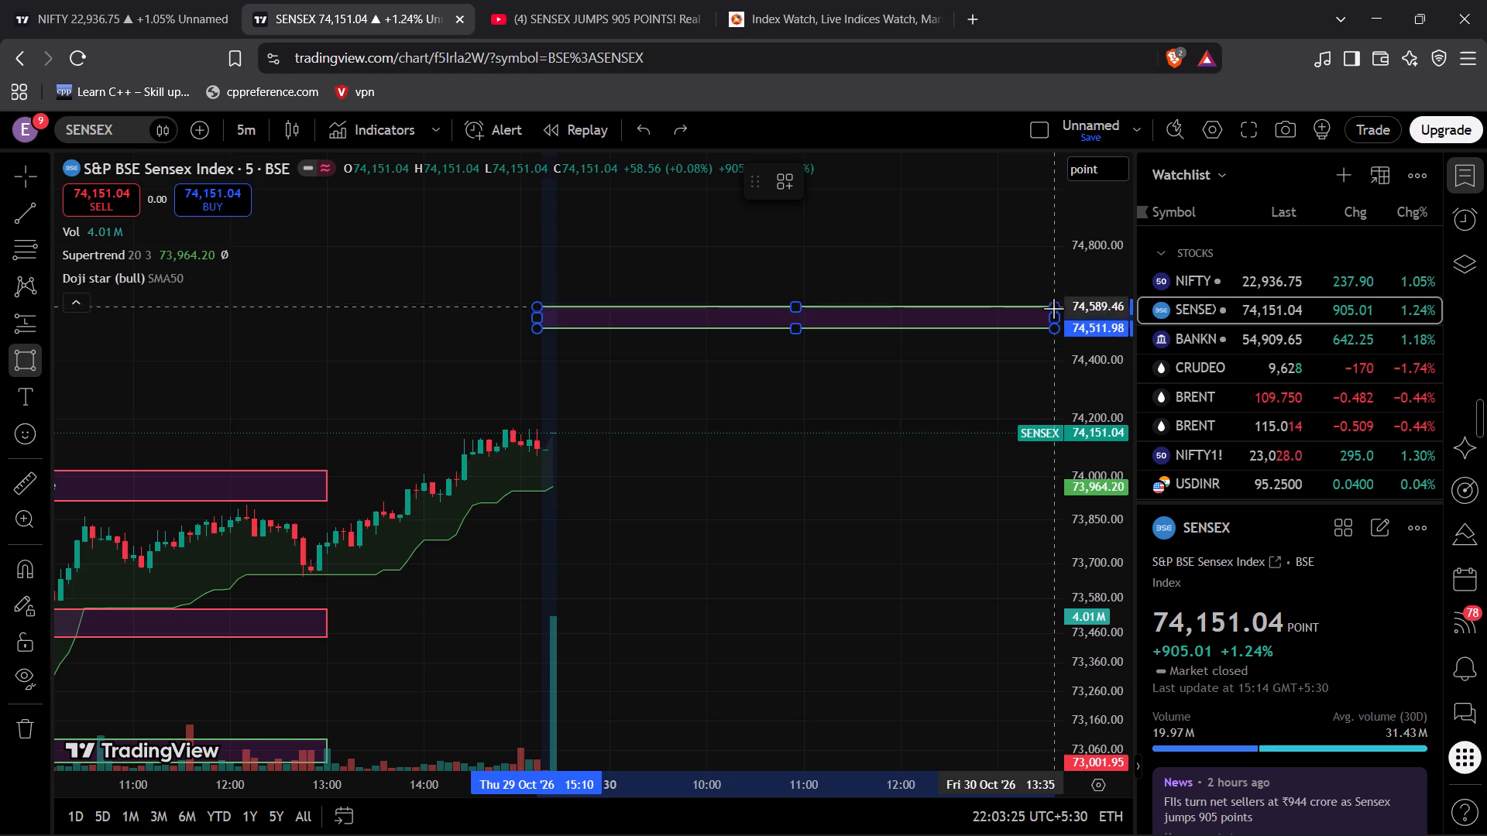
click(1053, 312)
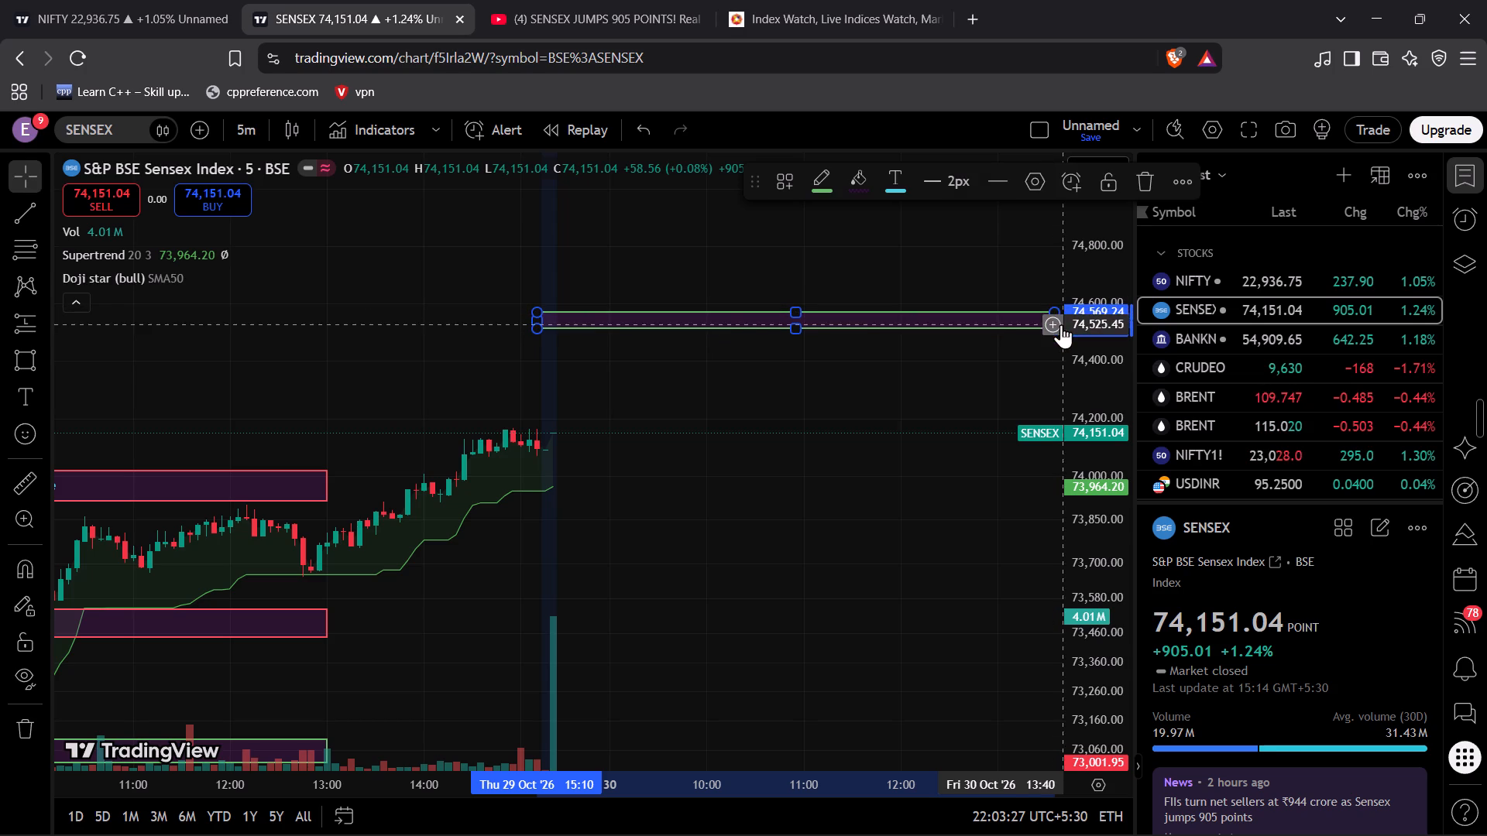
click(823, 323)
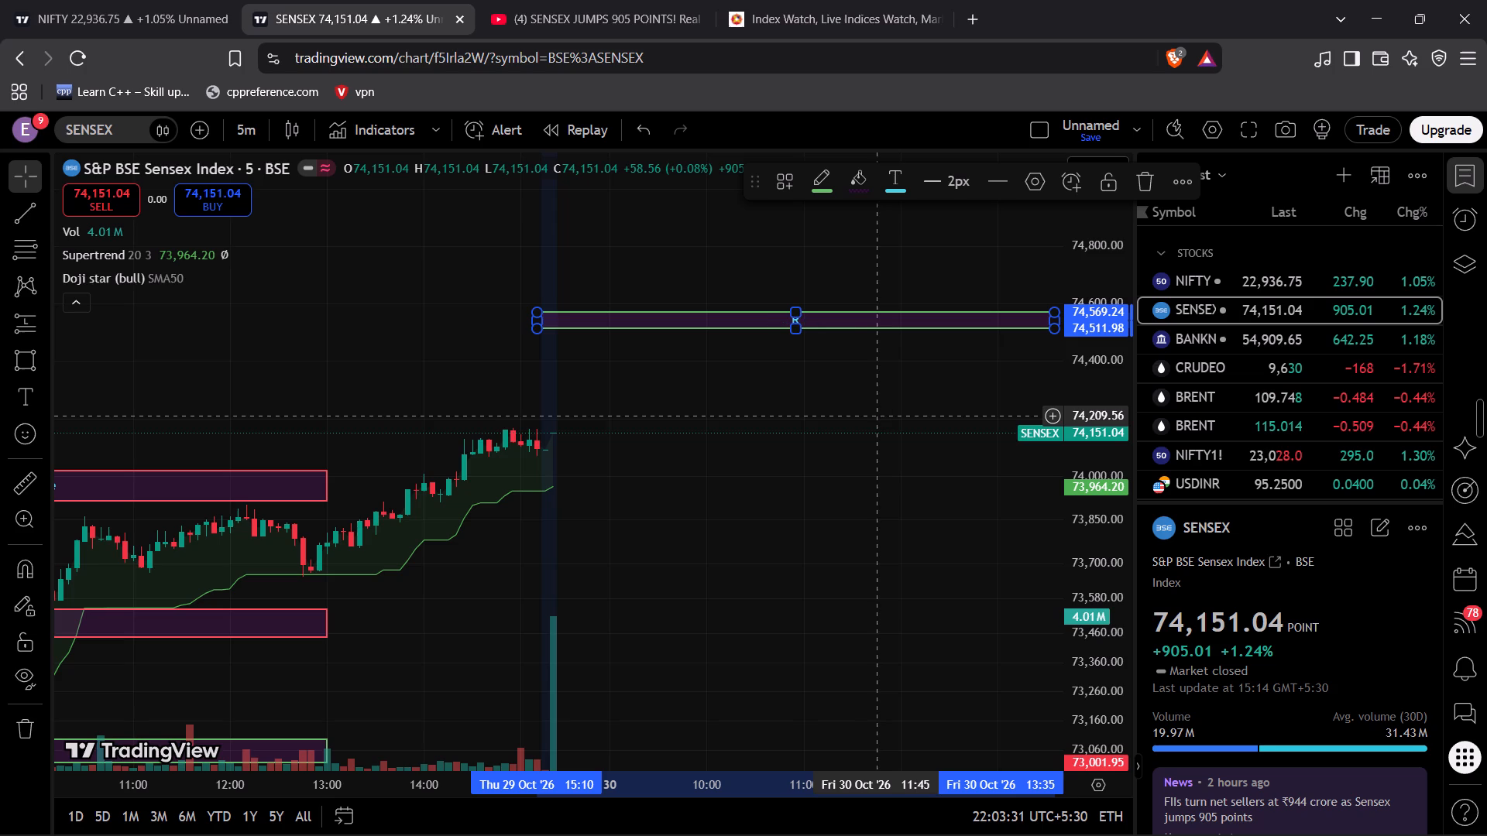
key(1)
click(838, 457)
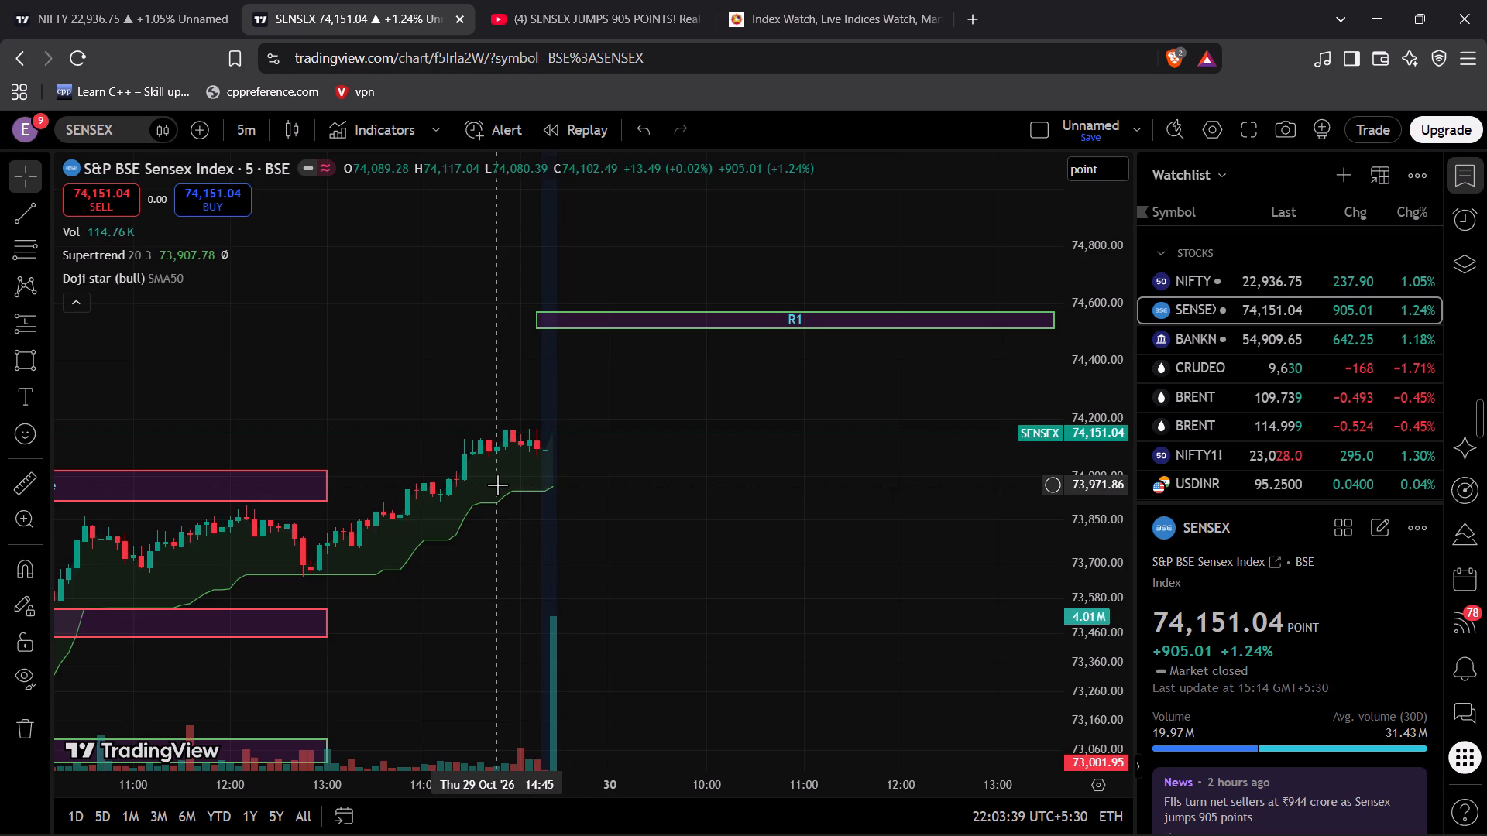
Step the analysis video back to its SENSEX zones for reference, and set the R1 rectangle's border colour to red.
click(632, 0)
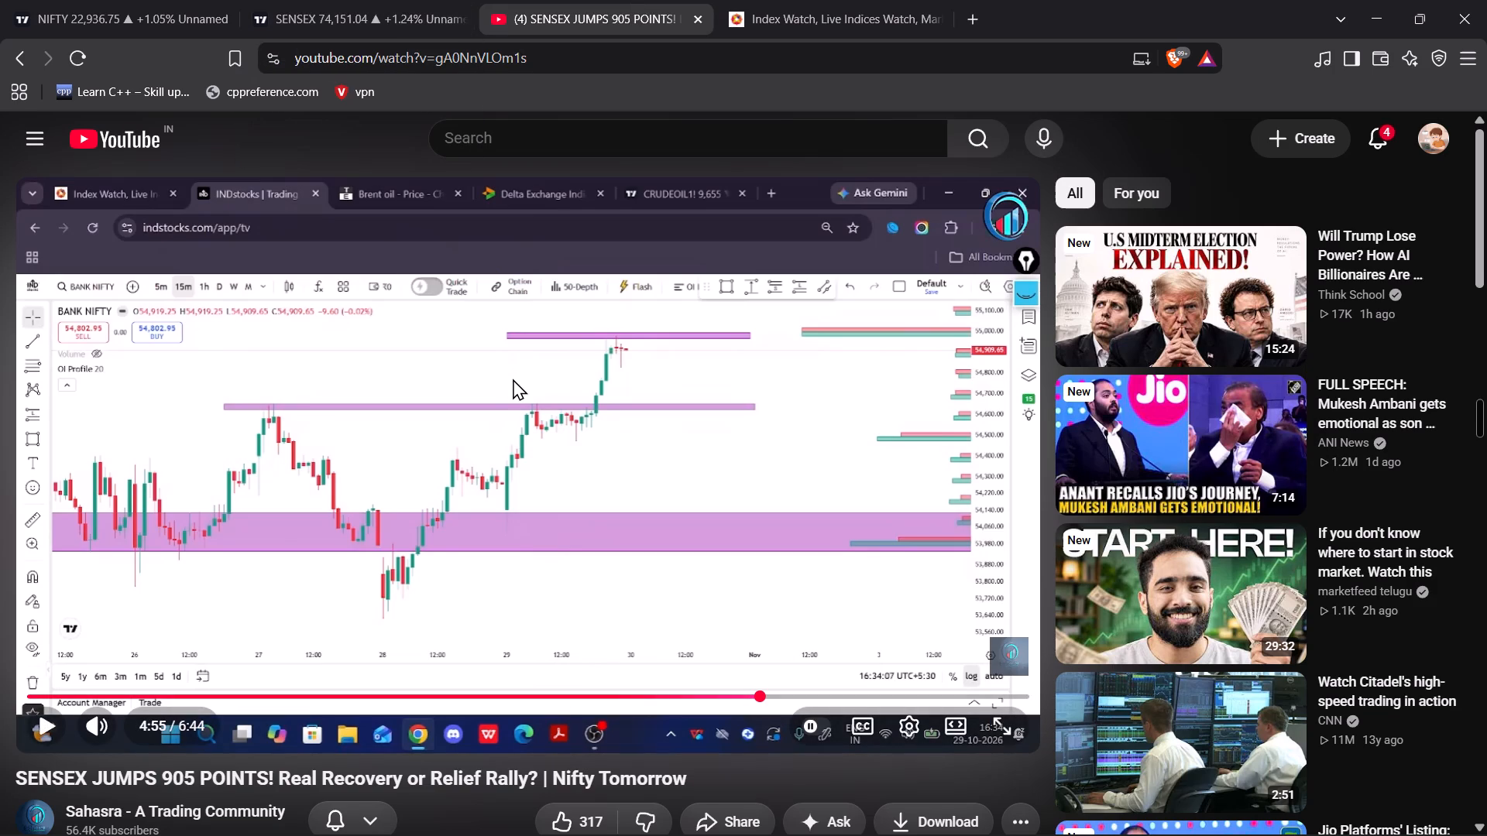
key(Left)
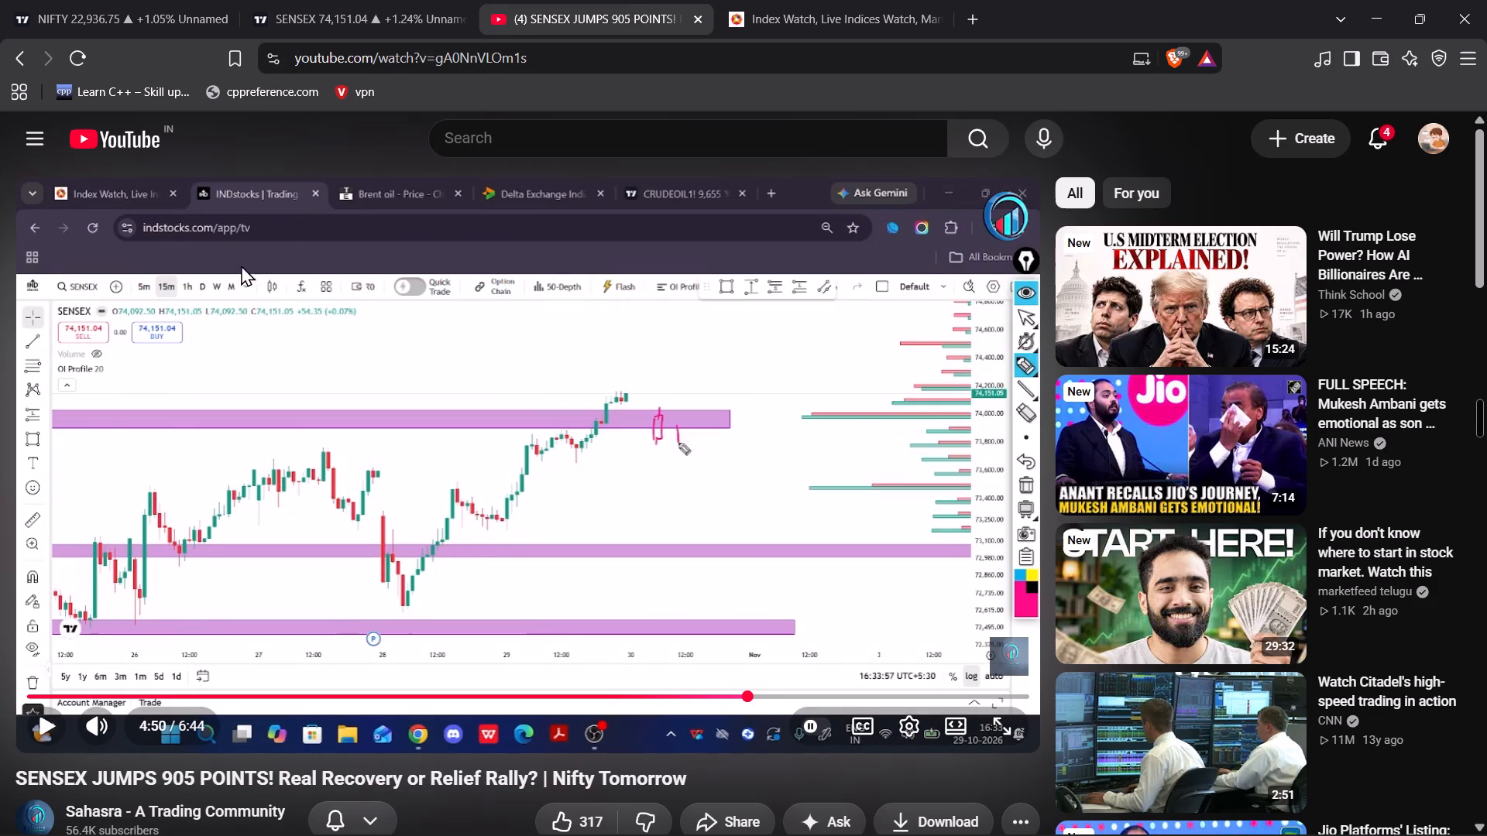
click(380, 13)
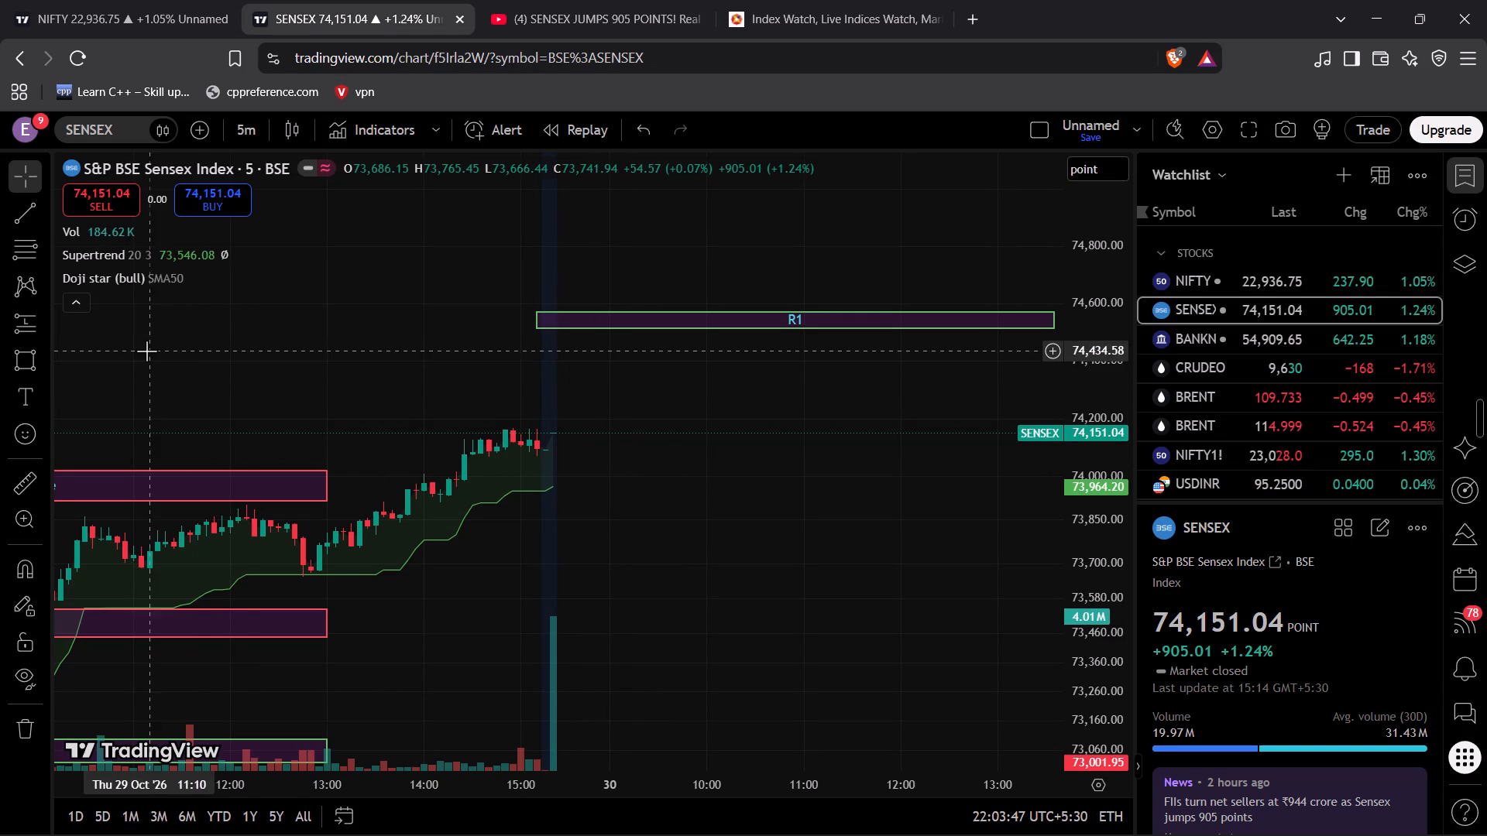
click(733, 330)
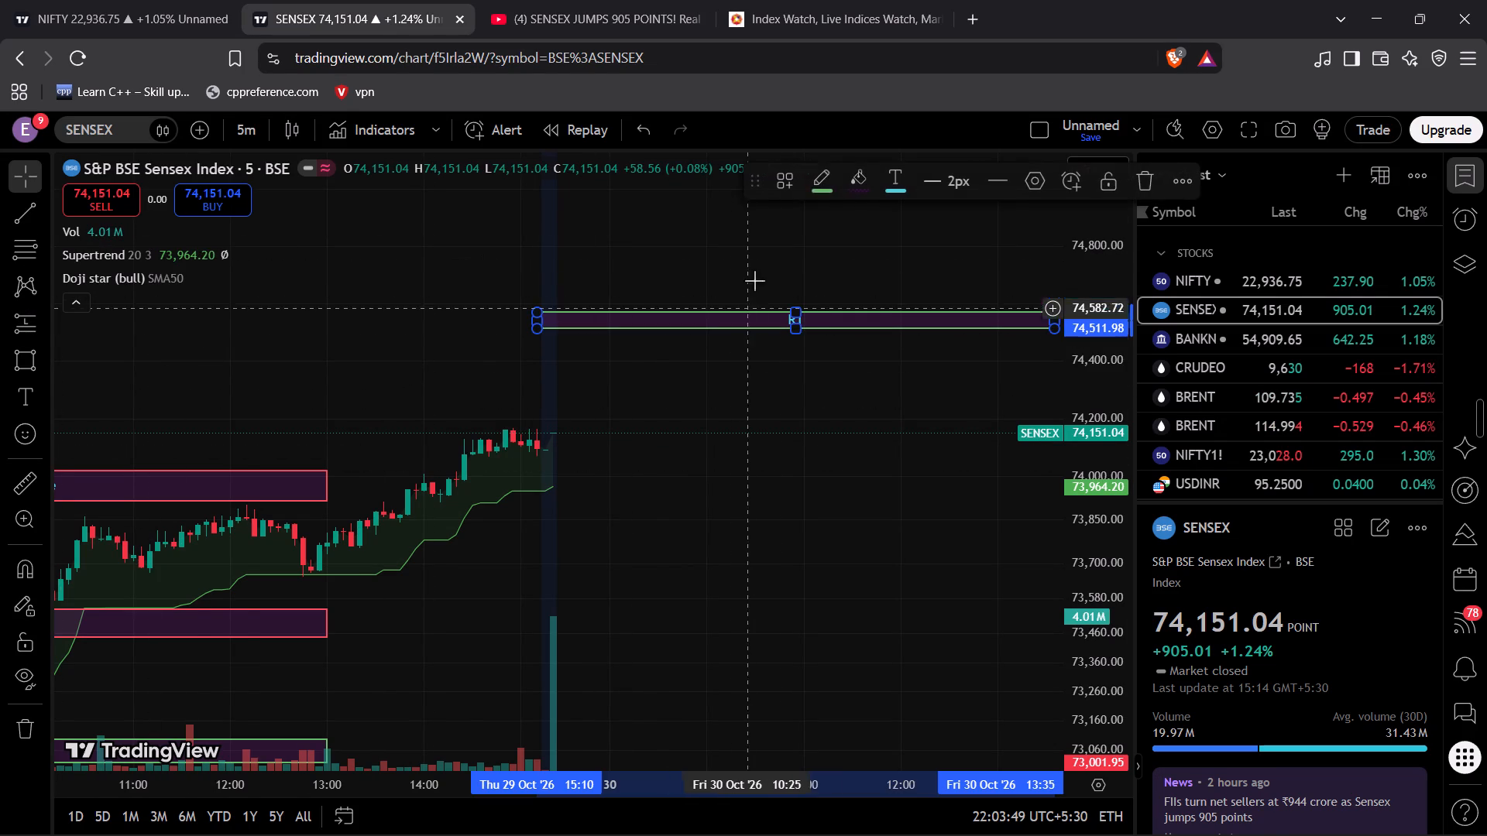
click(822, 176)
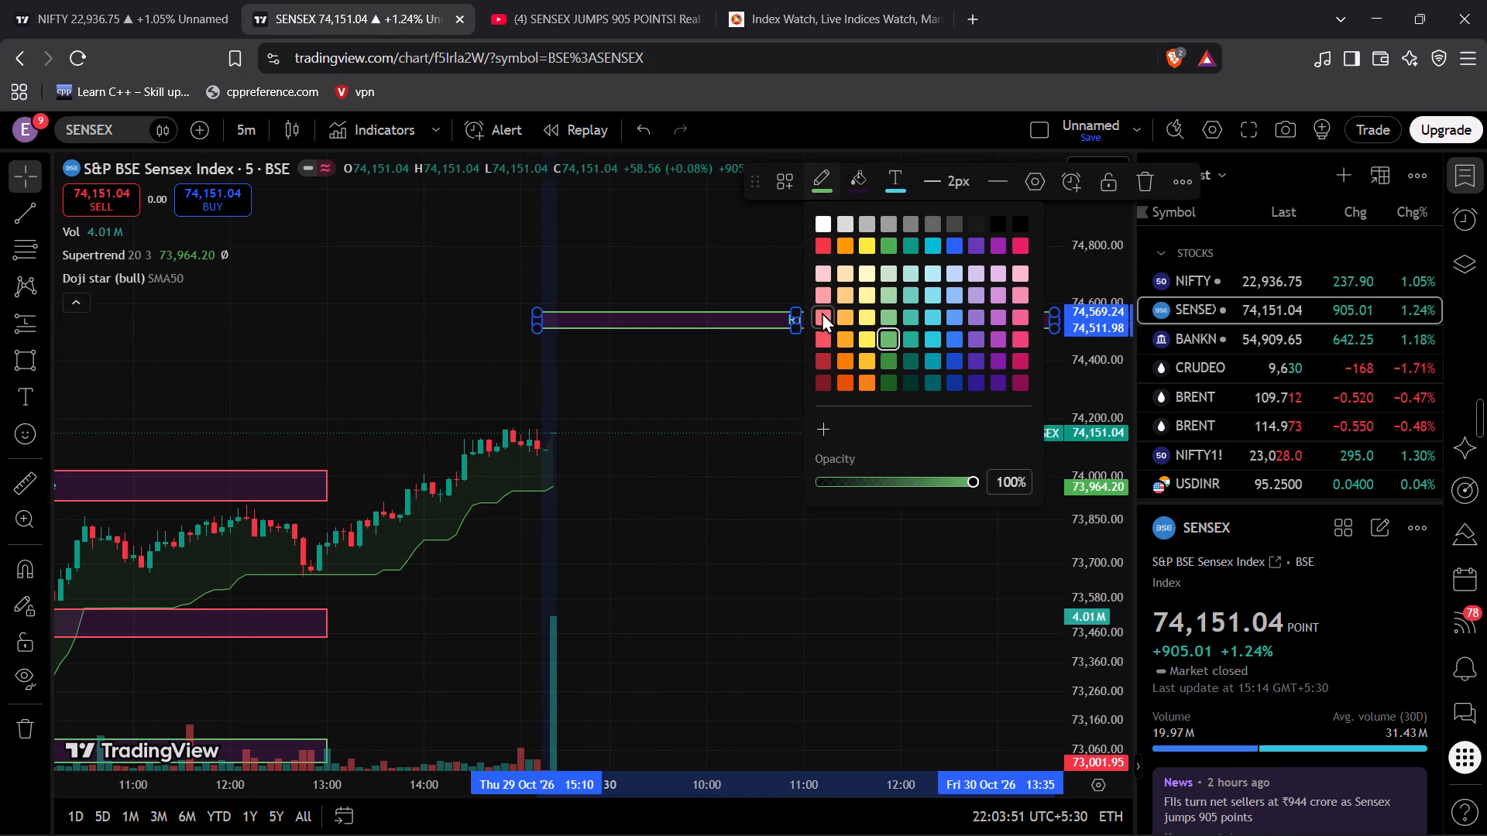
click(820, 361)
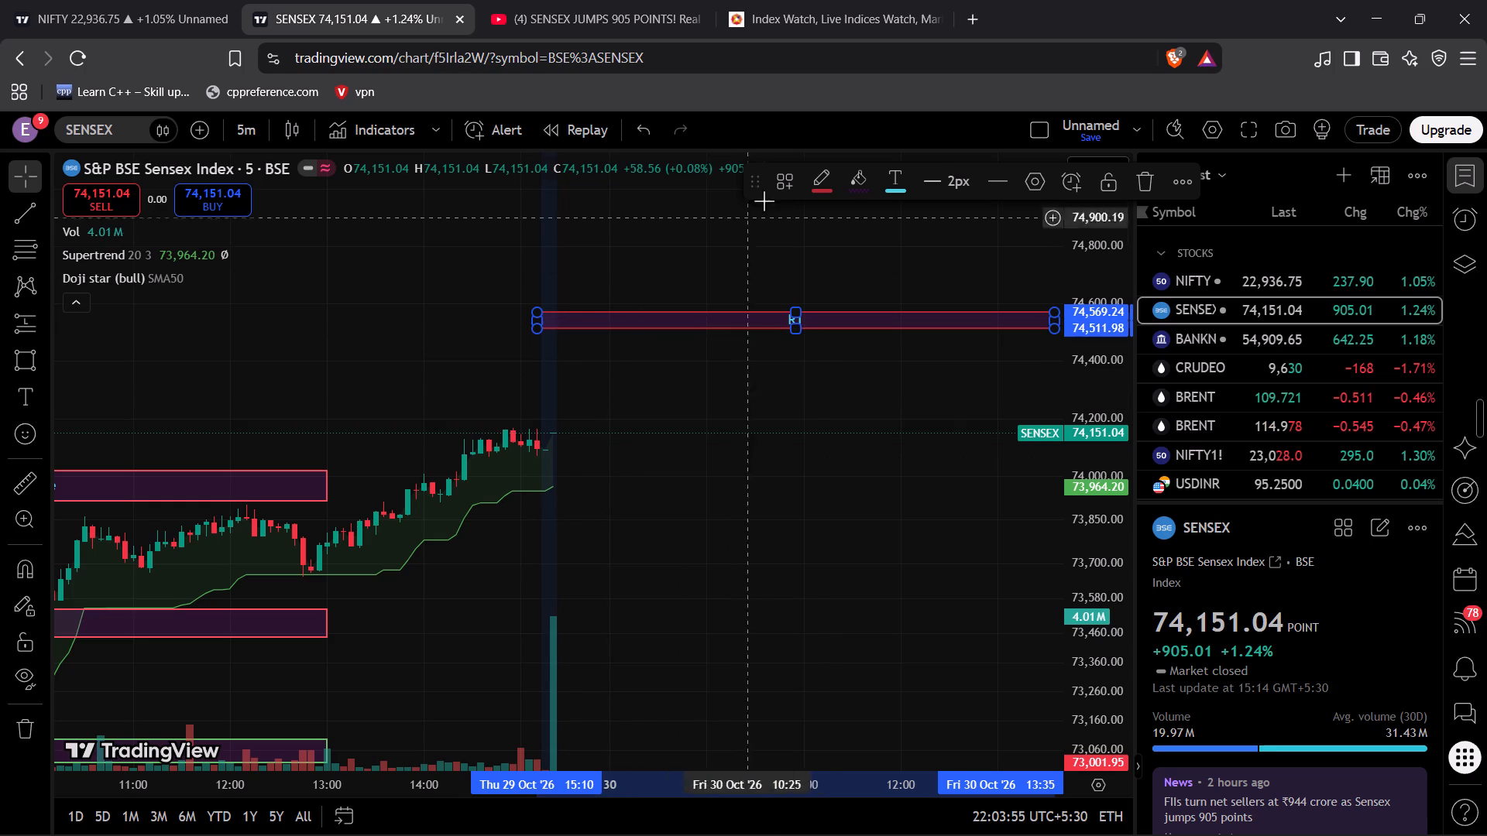
click(813, 185)
click(819, 341)
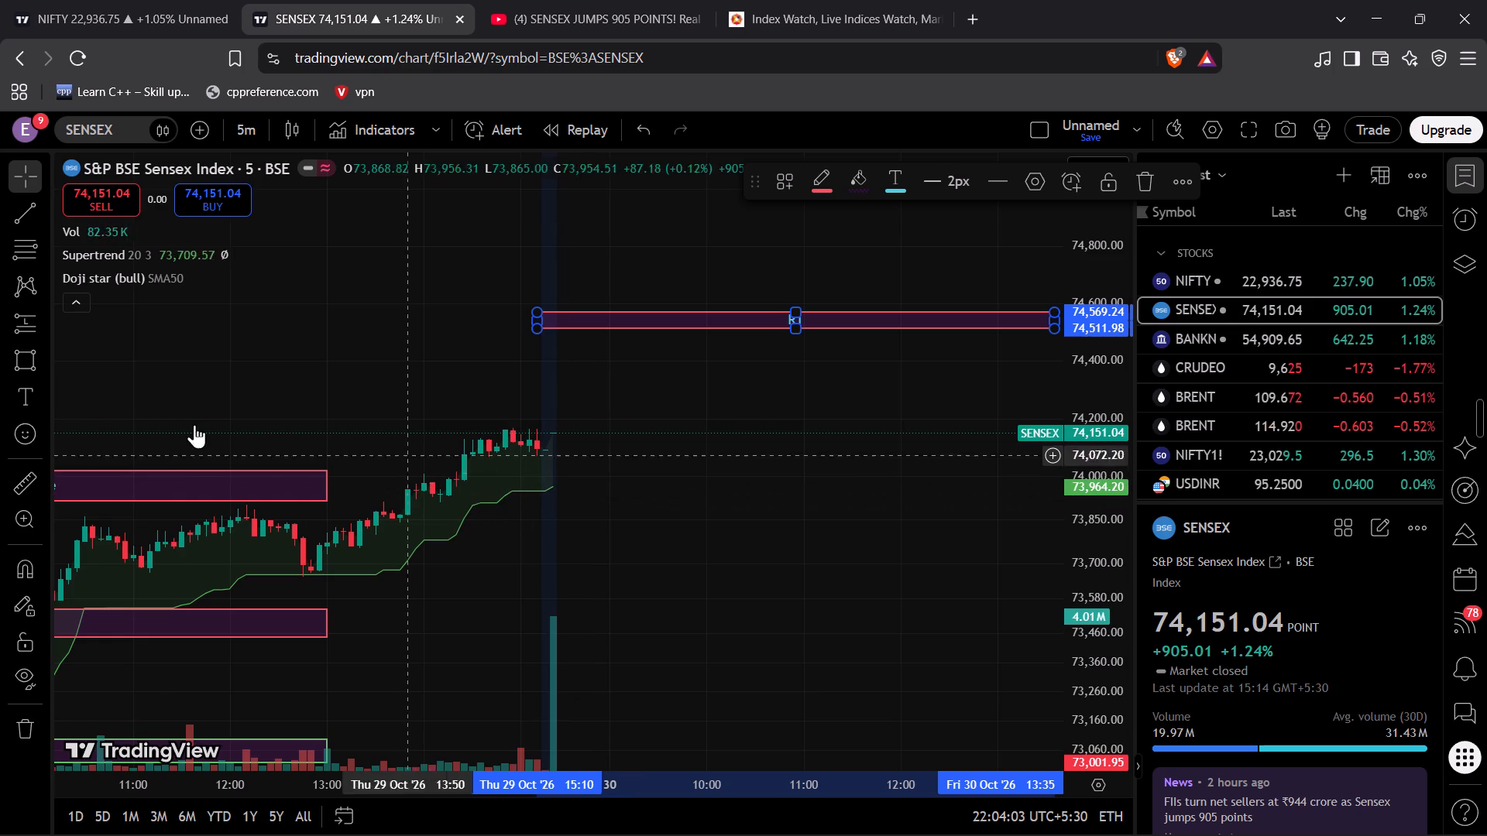
Draw a rectangle just below the latest SENSEX candles, adjust it to about 73,945–74,012, and label it S1.
click(31, 358)
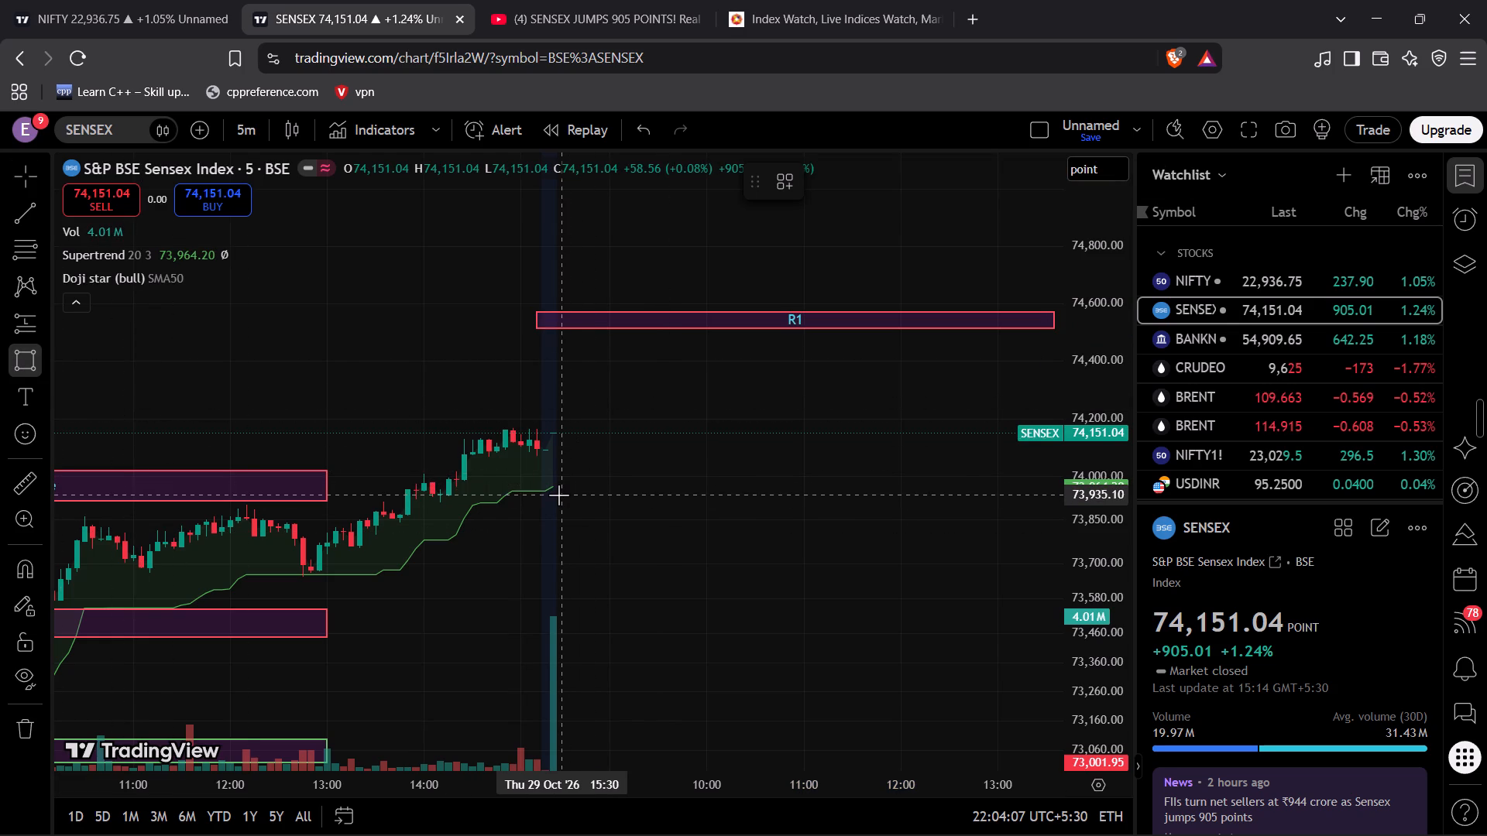
click(558, 495)
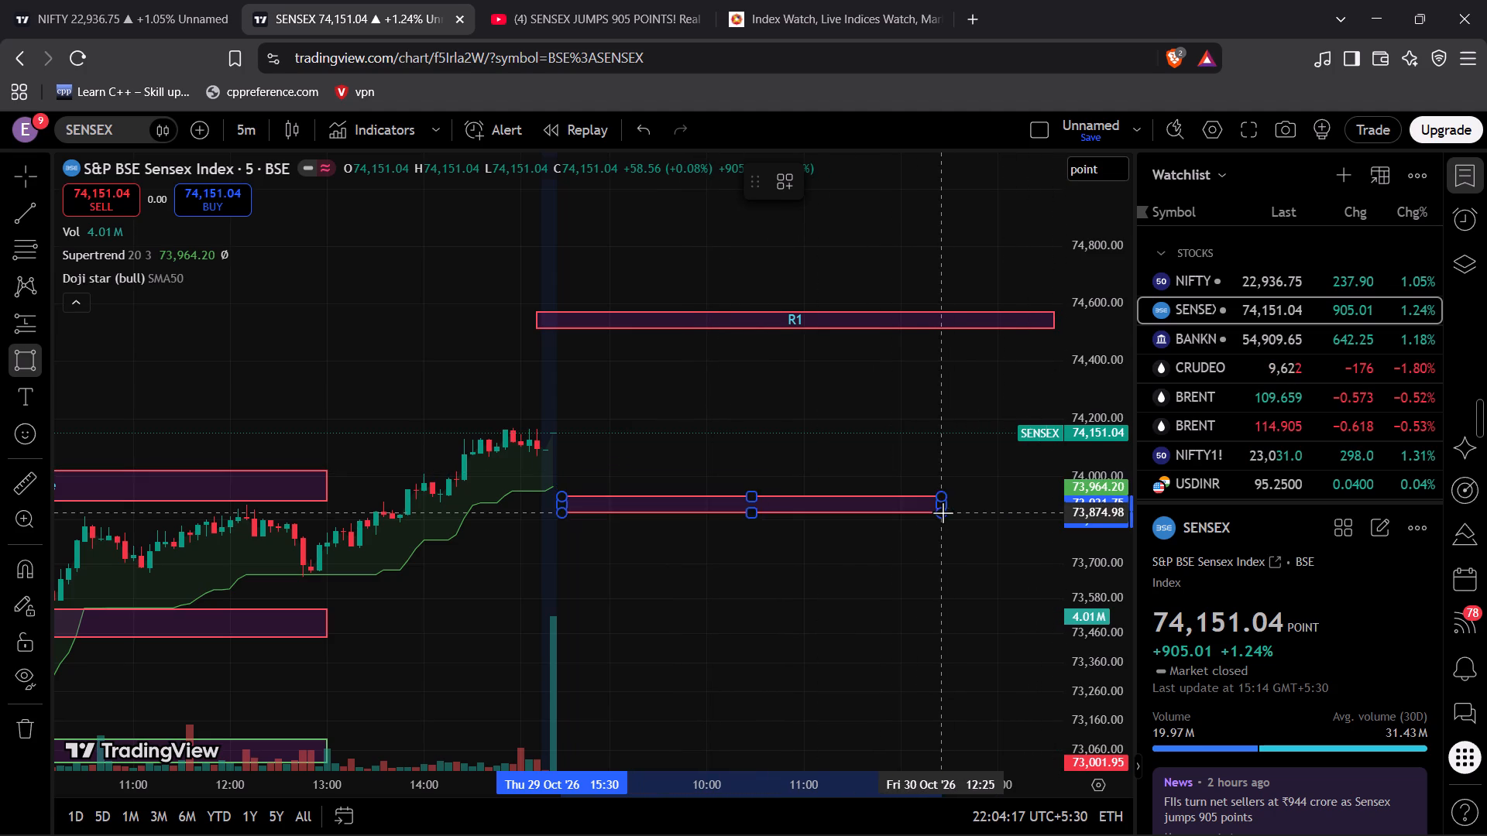
click(1053, 465)
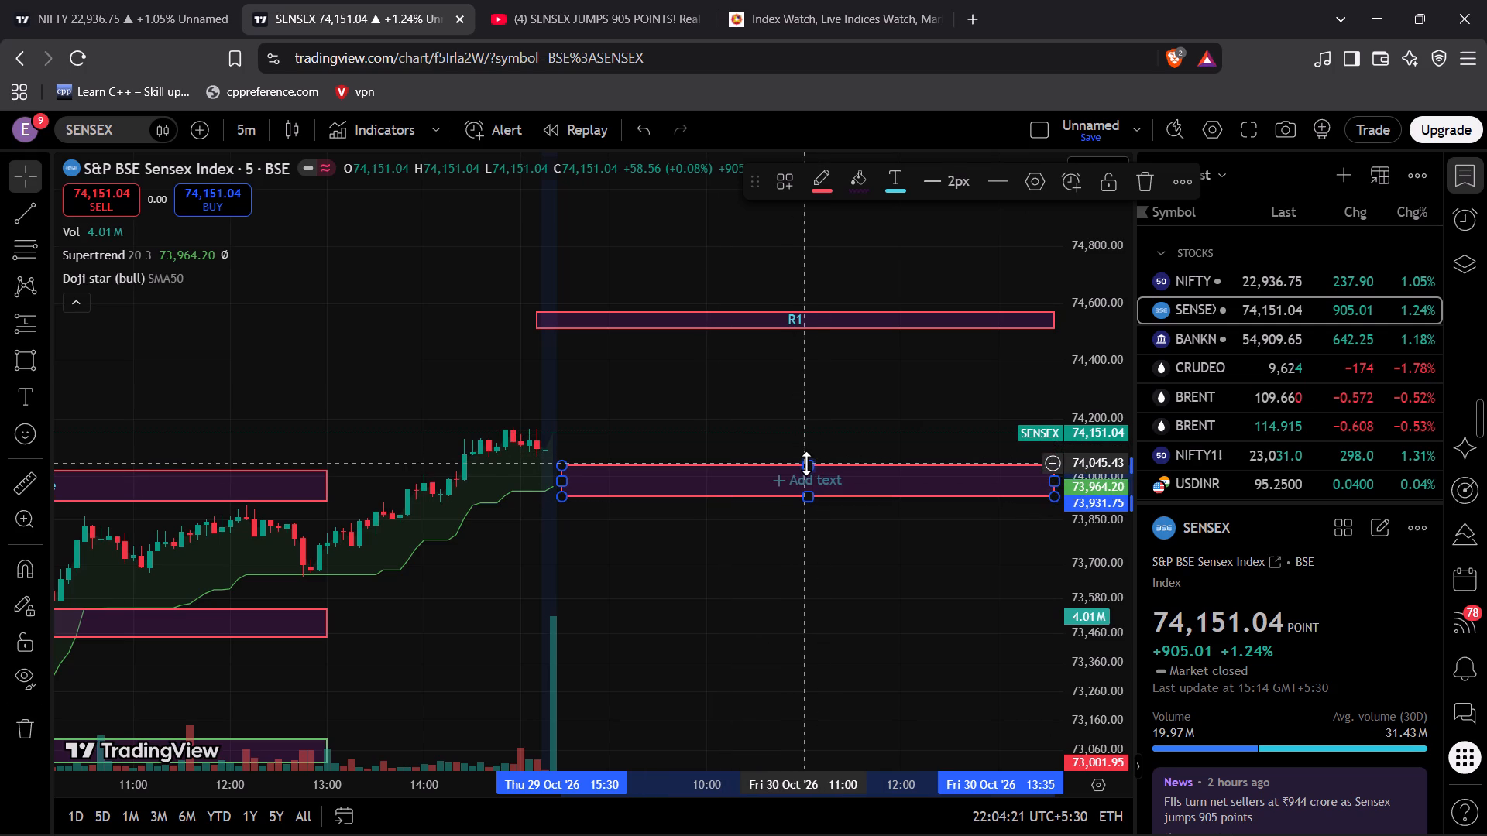
drag(806, 463, 806, 469)
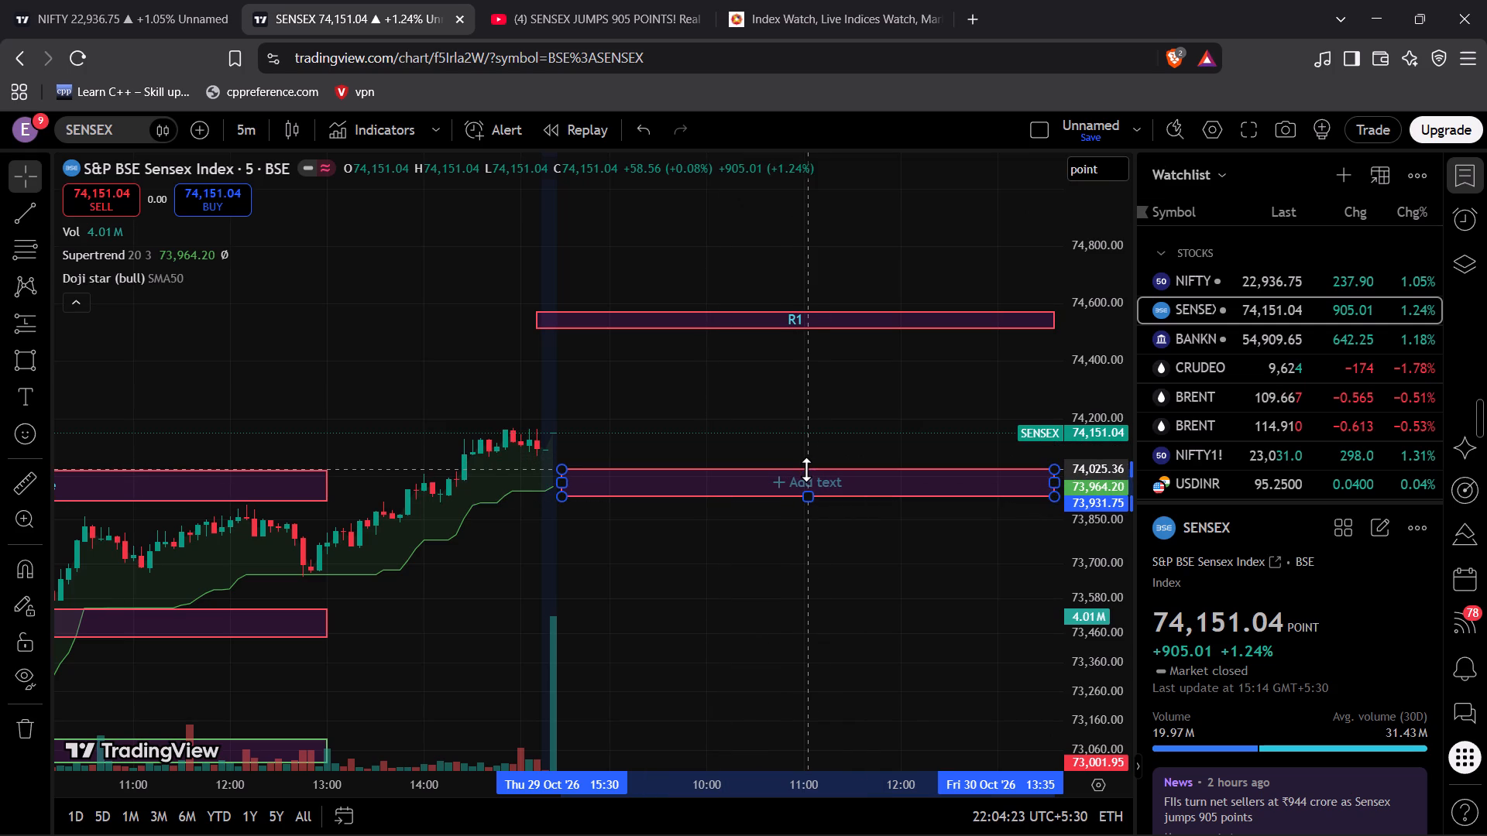
drag(806, 469, 808, 473)
click(812, 495)
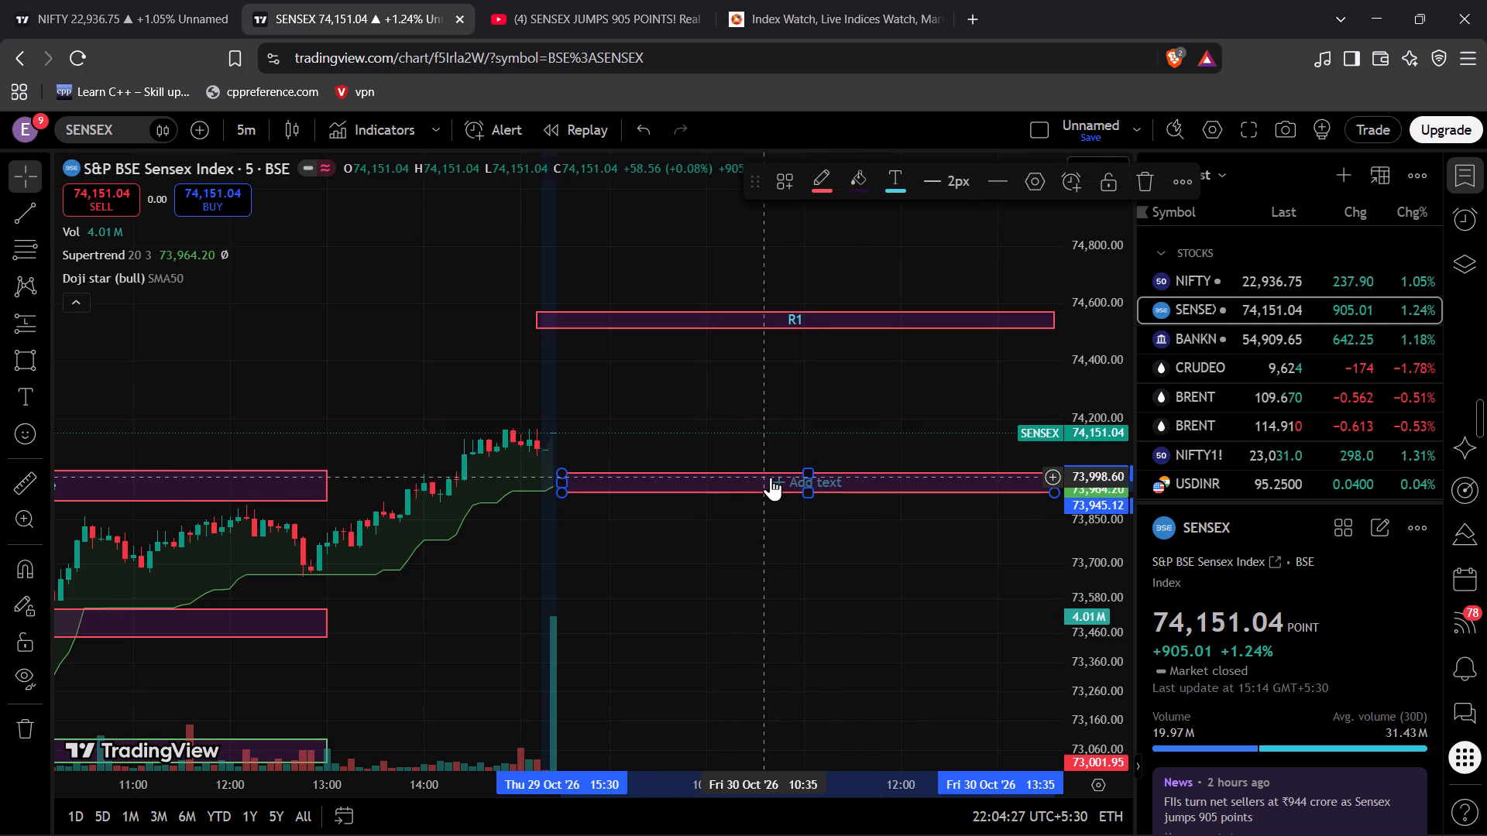
click(787, 481)
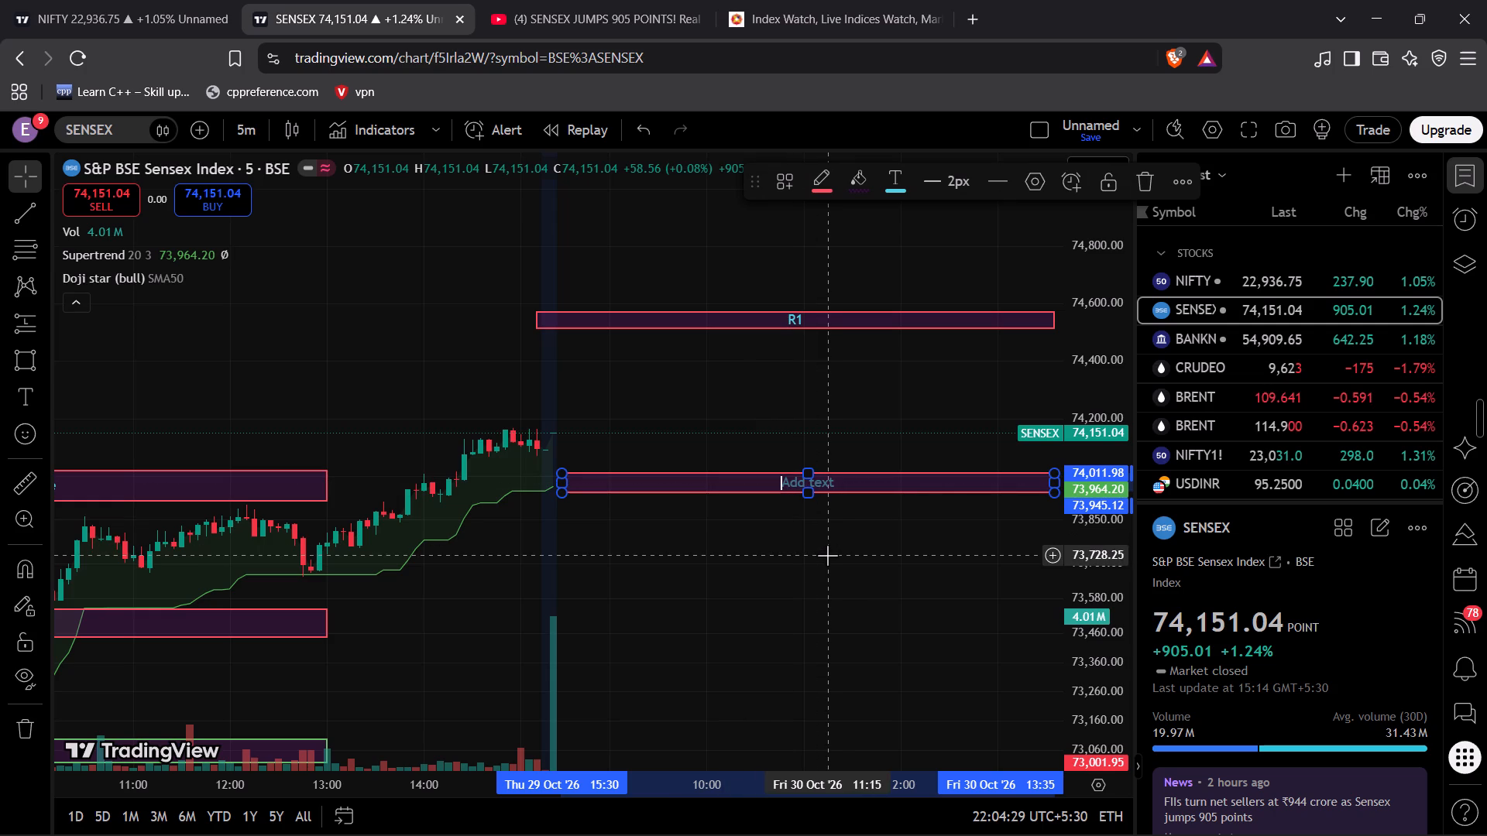
key(s)
key(1)
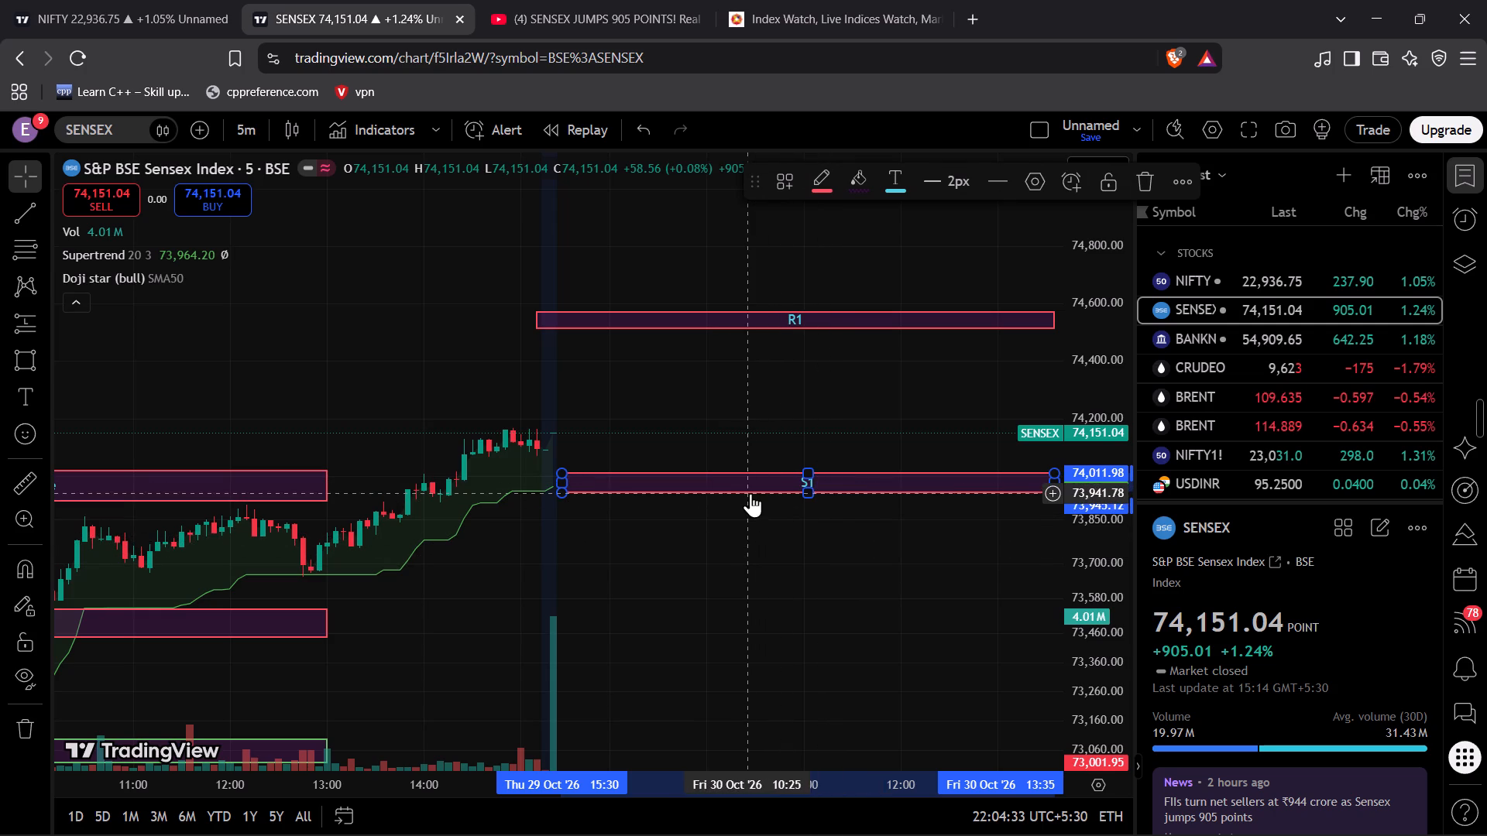
Set the S1 rectangle's border colour to light green.
click(816, 186)
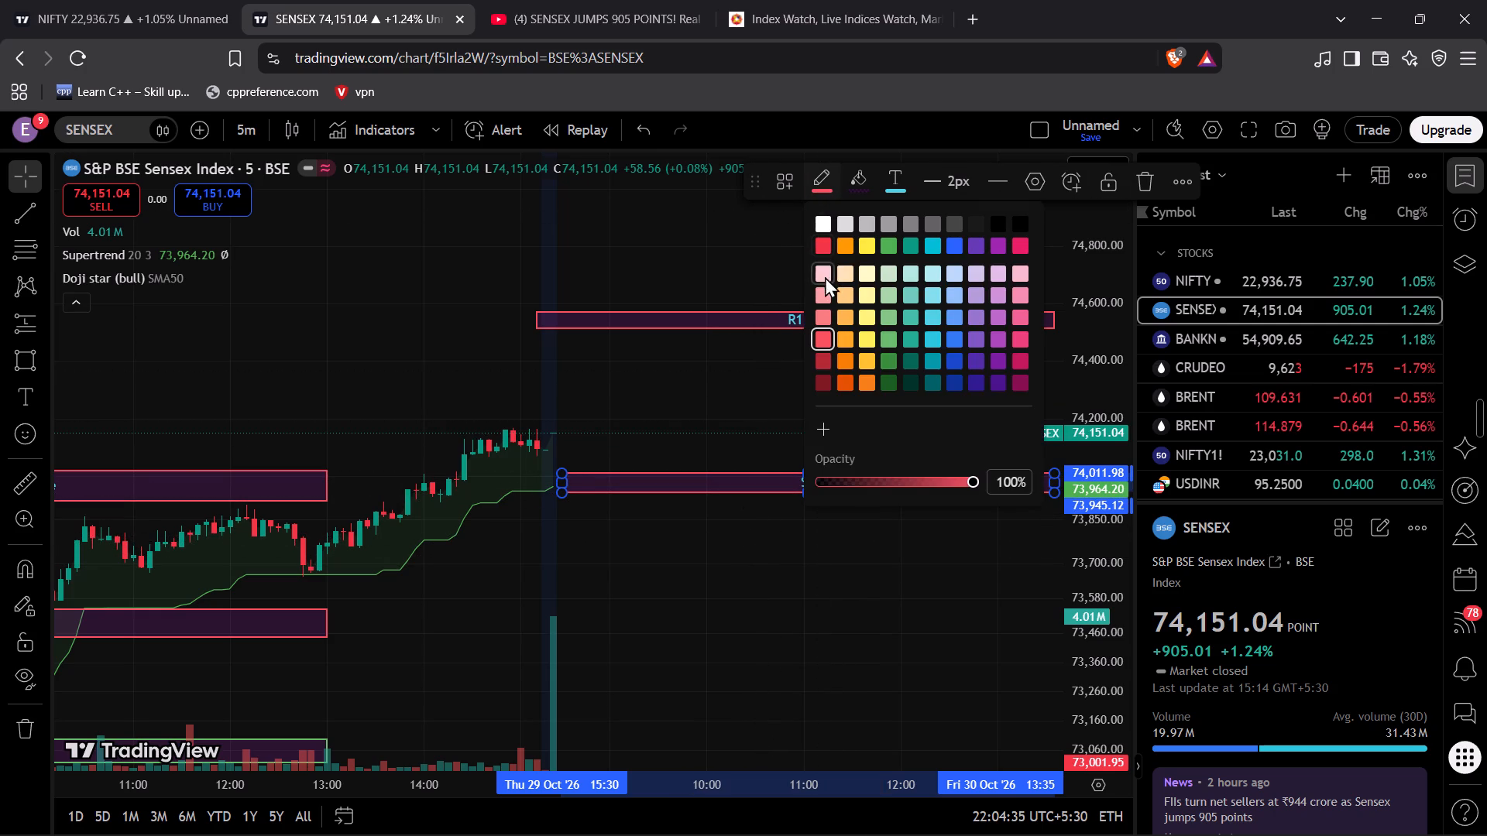
click(886, 322)
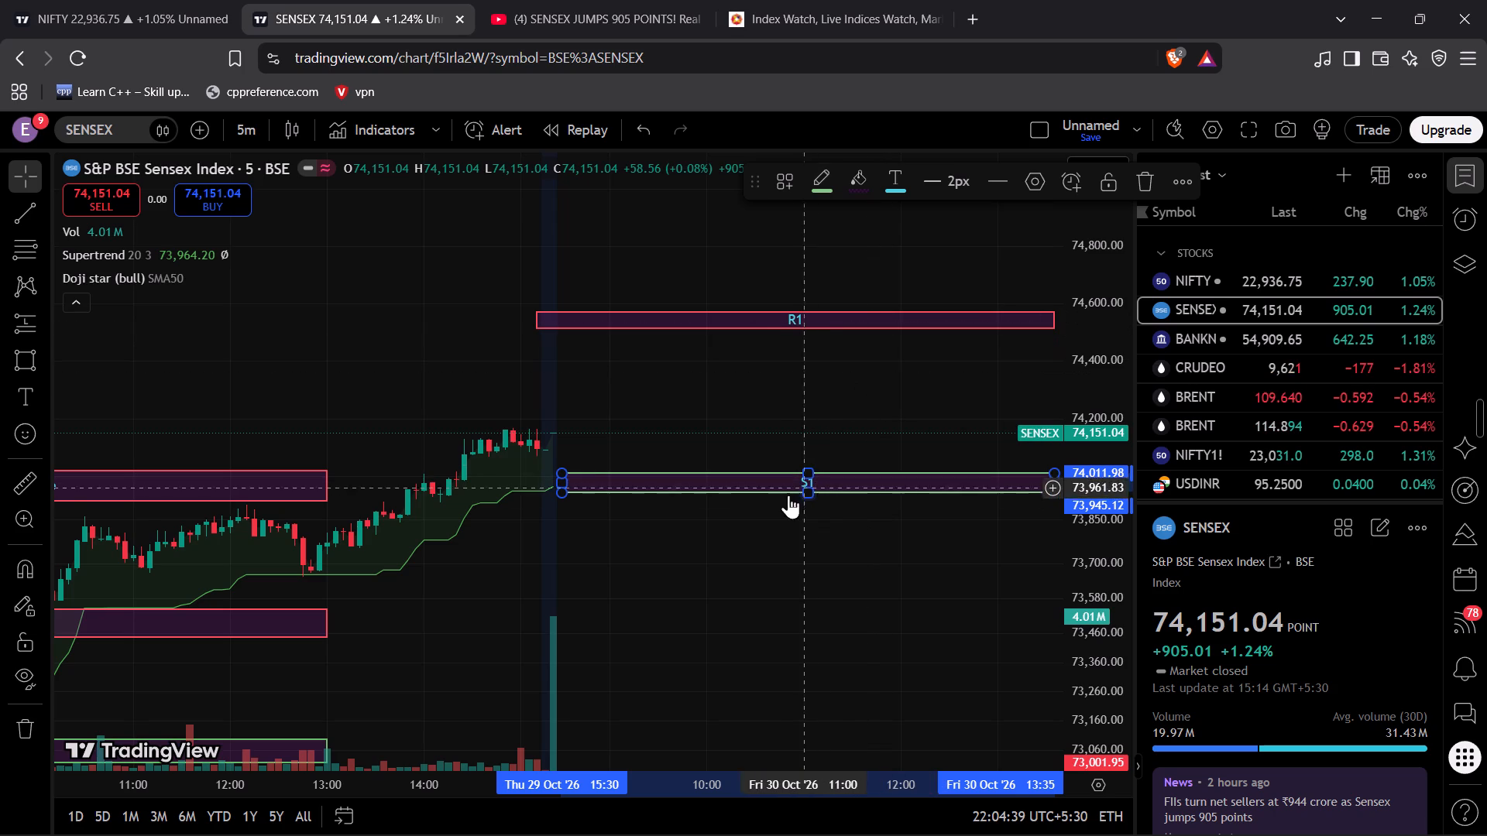
click(719, 554)
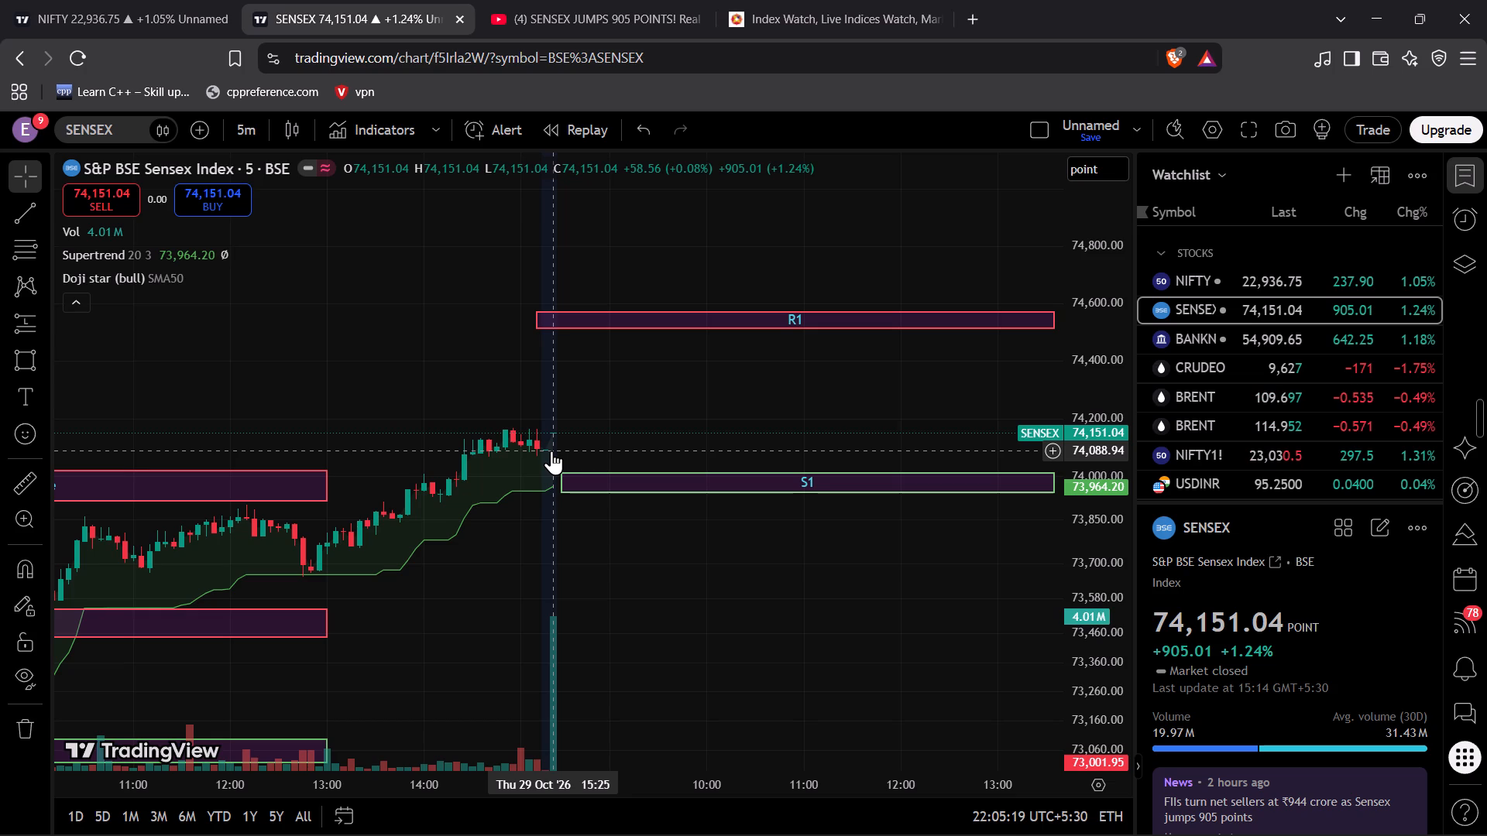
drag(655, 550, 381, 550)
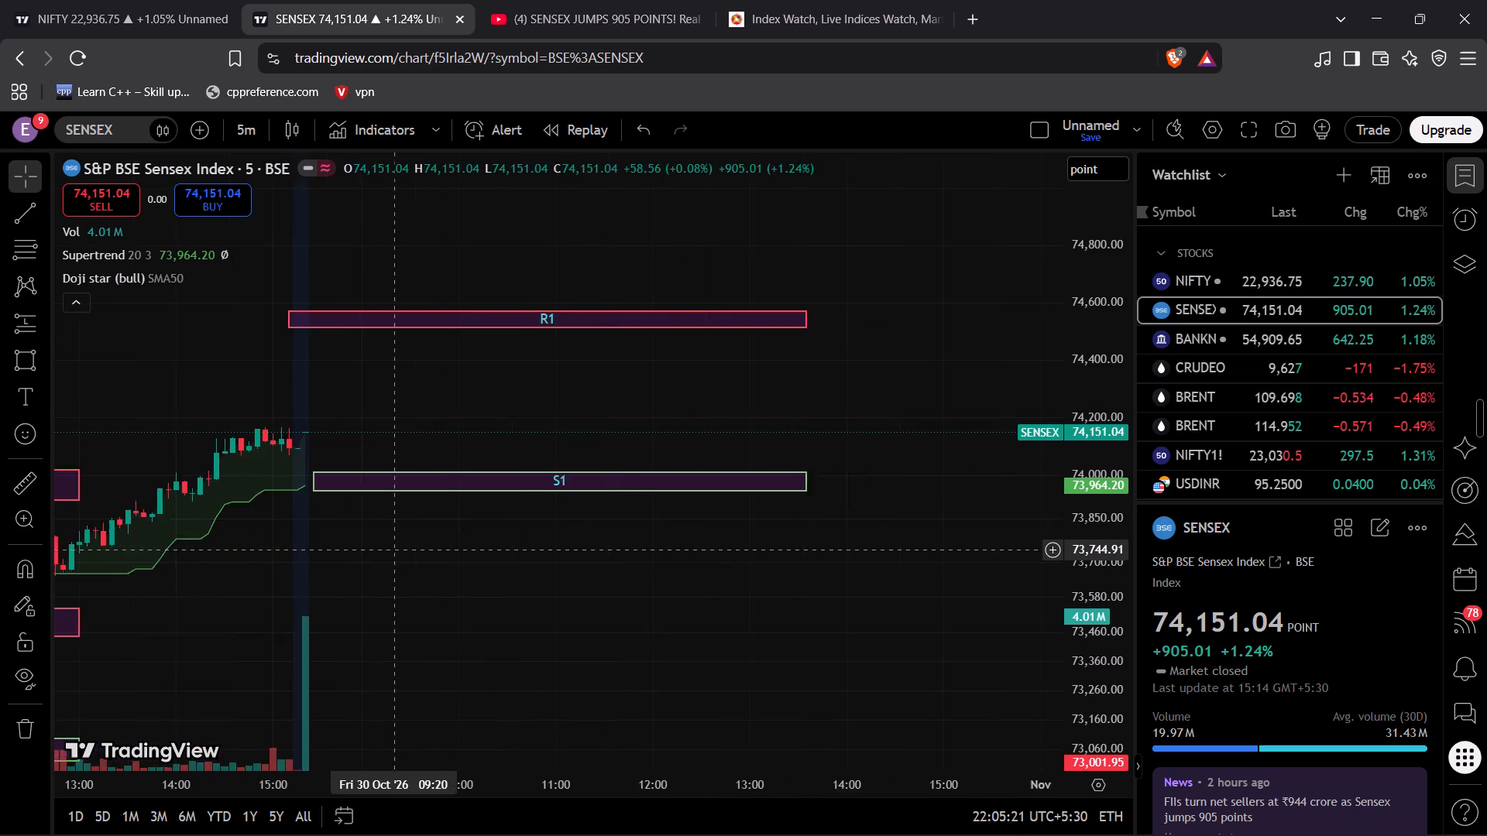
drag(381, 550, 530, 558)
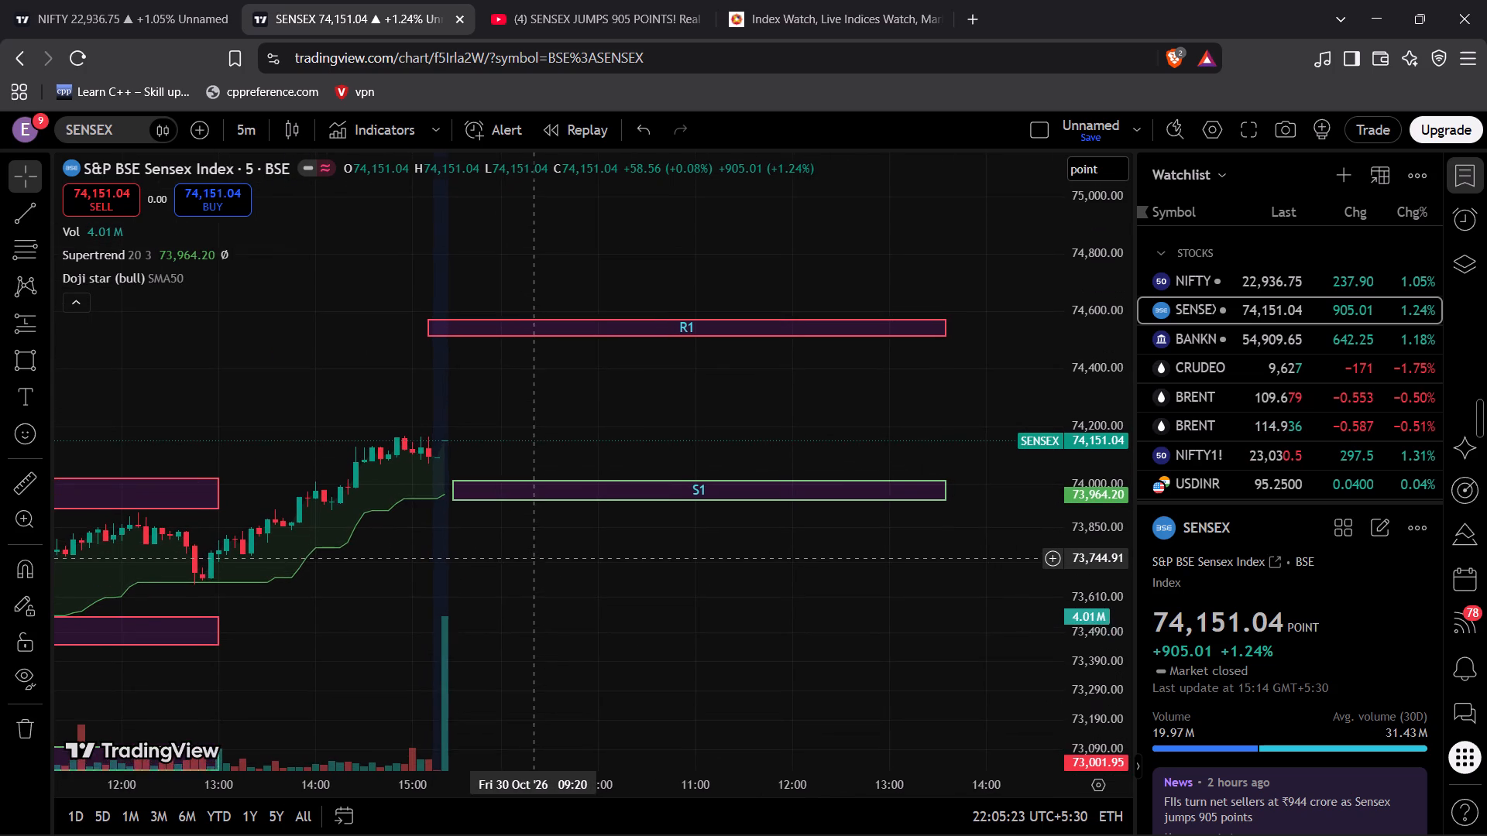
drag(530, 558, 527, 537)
Return to the analysis video and open the recommended marketfeed telugu video about where to start in the stock market.
click(597, 29)
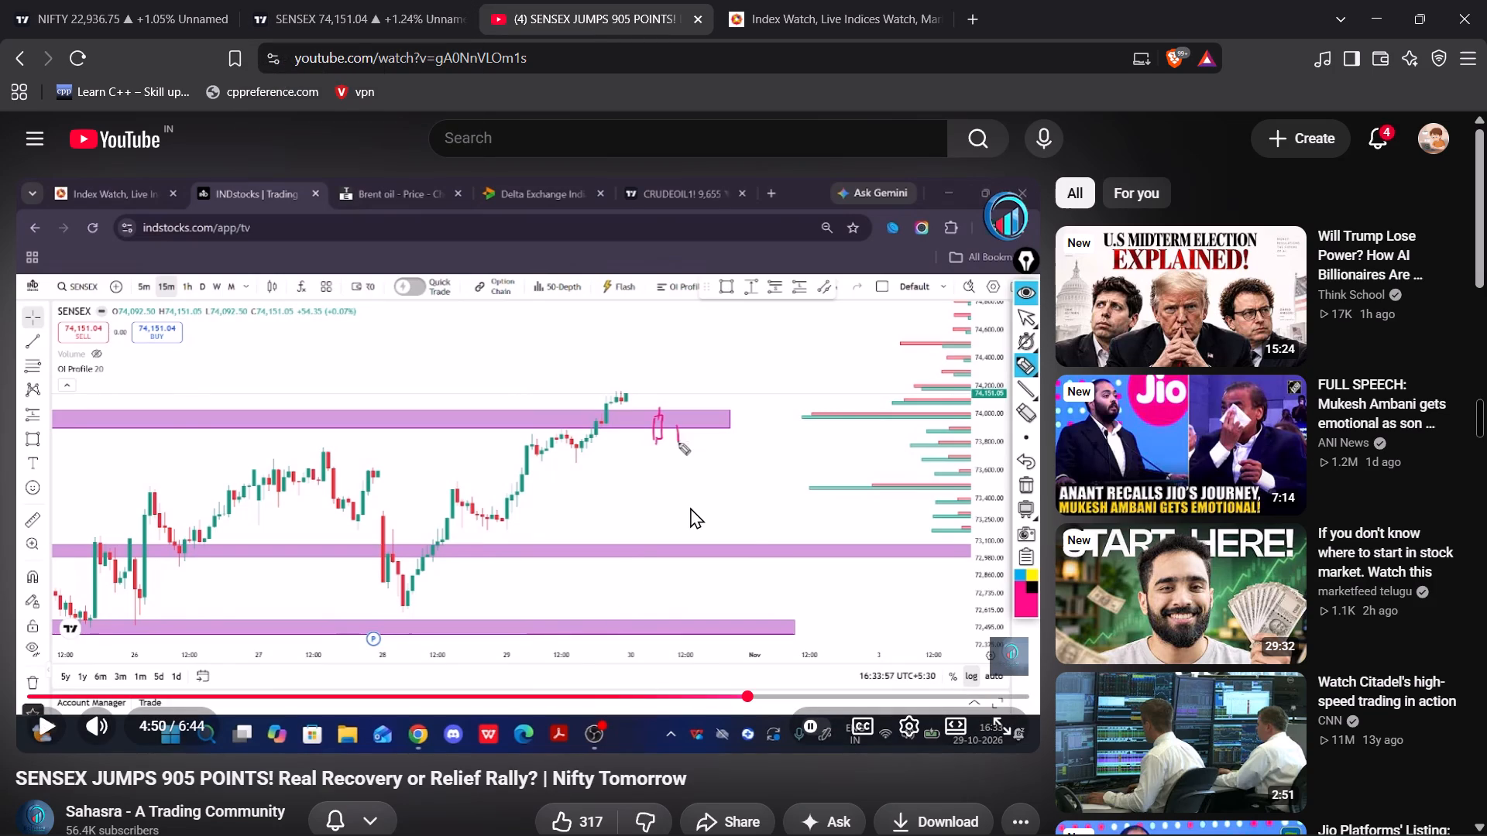